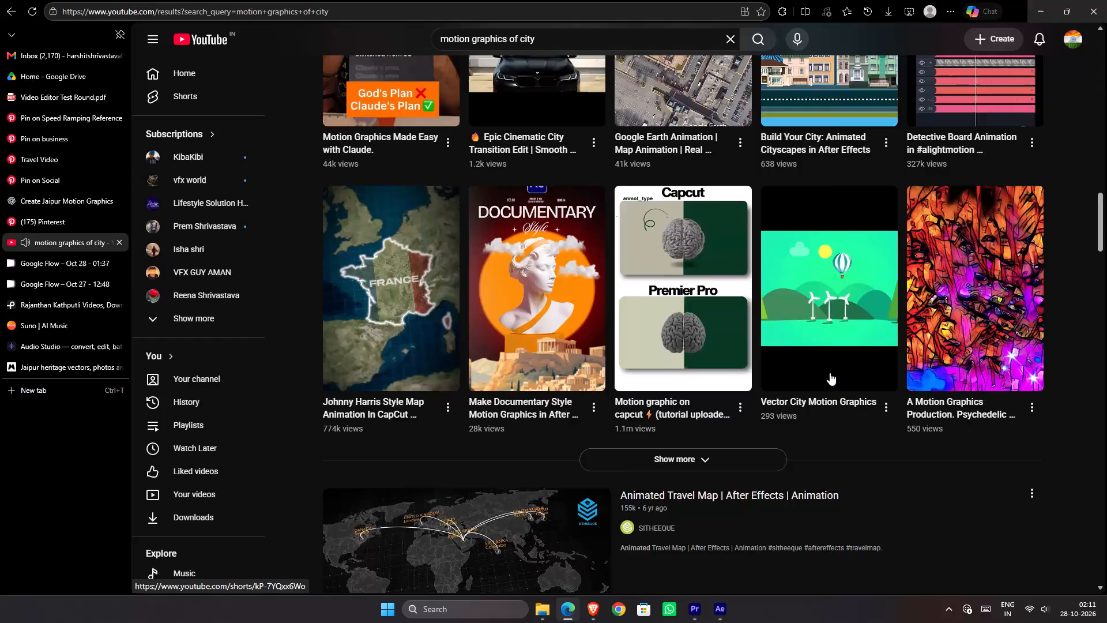
scroll(827, 370, down, 4)
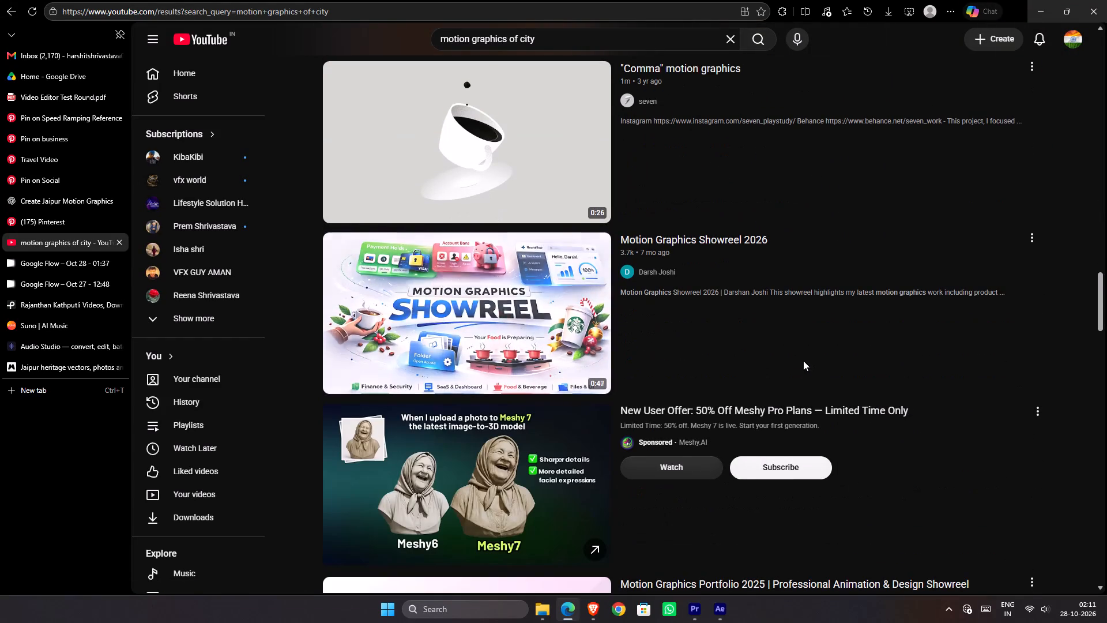
scroll(803, 361, down, 2)
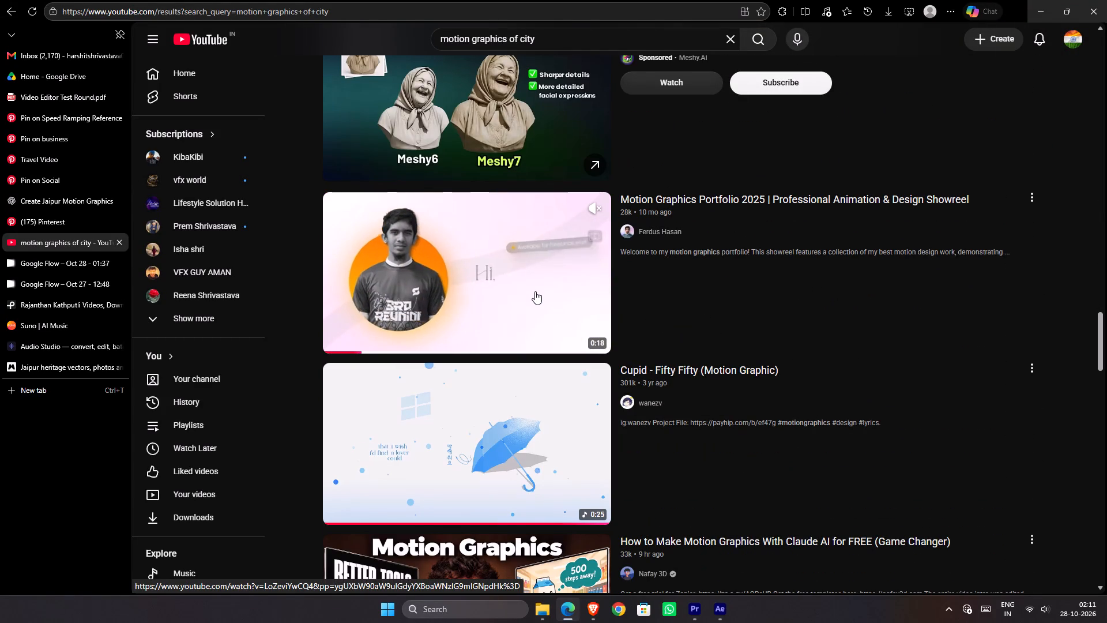
click(597, 204)
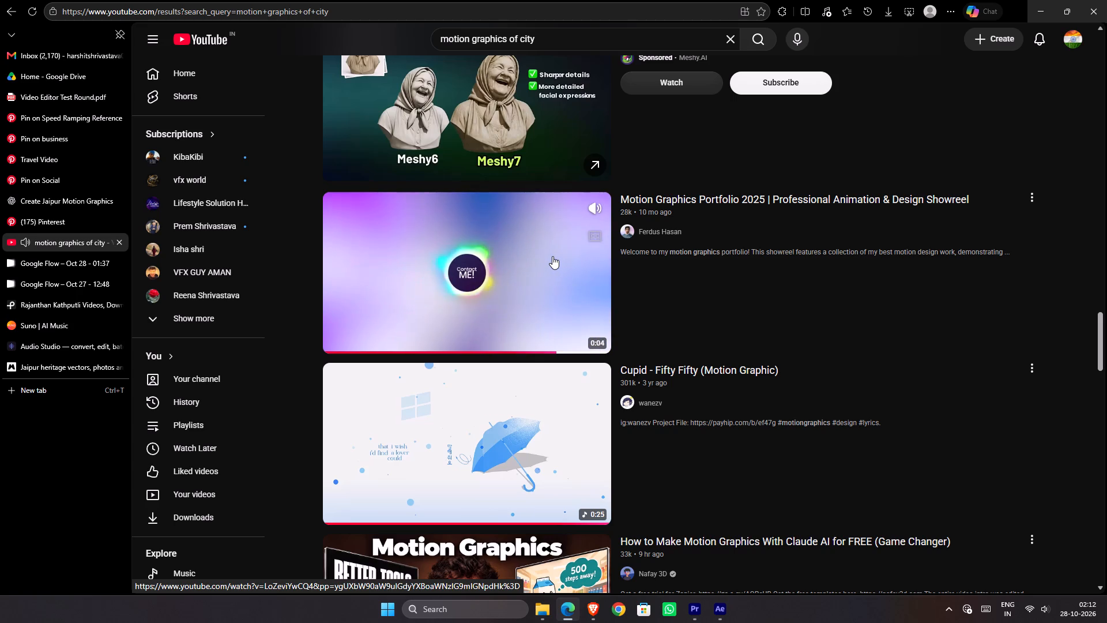
scroll(552, 256, down, 1)
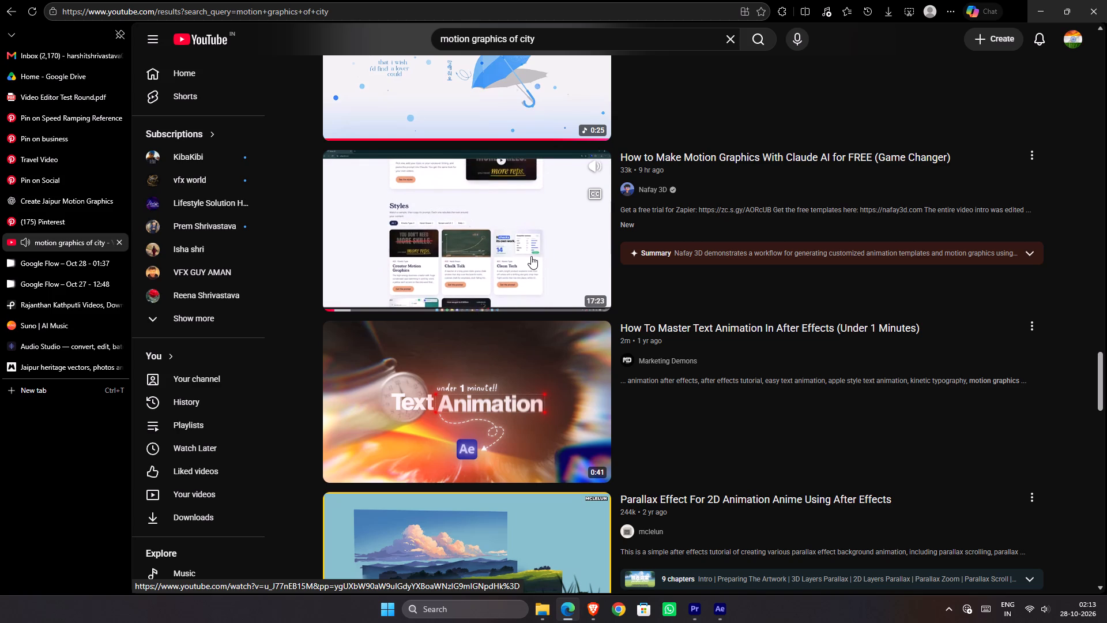
scroll(524, 287, down, 1)
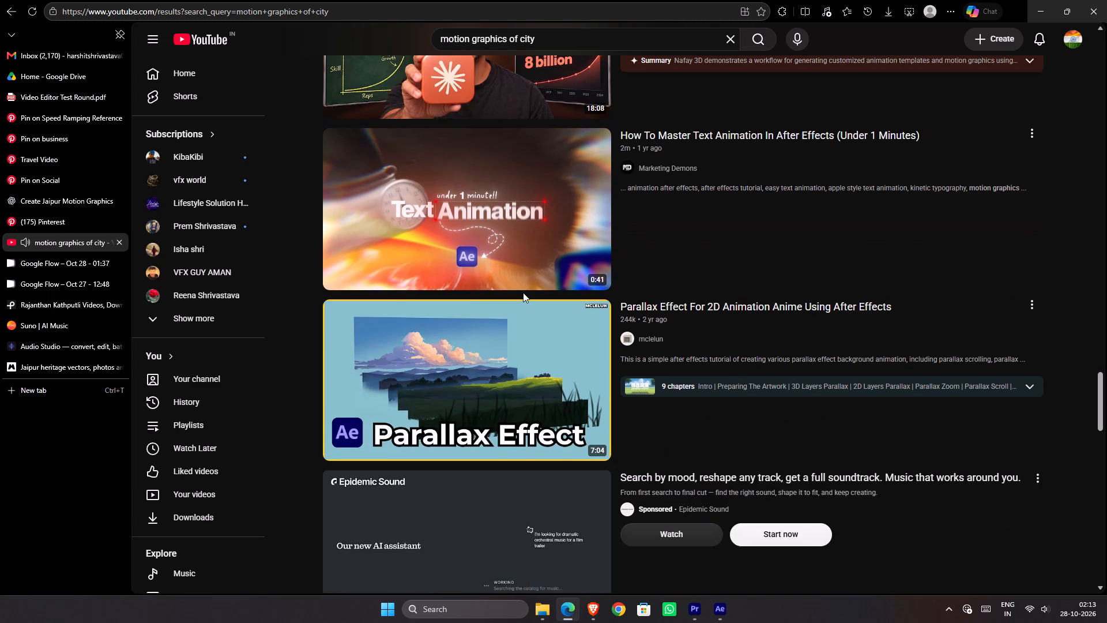
scroll(523, 292, down, 2)
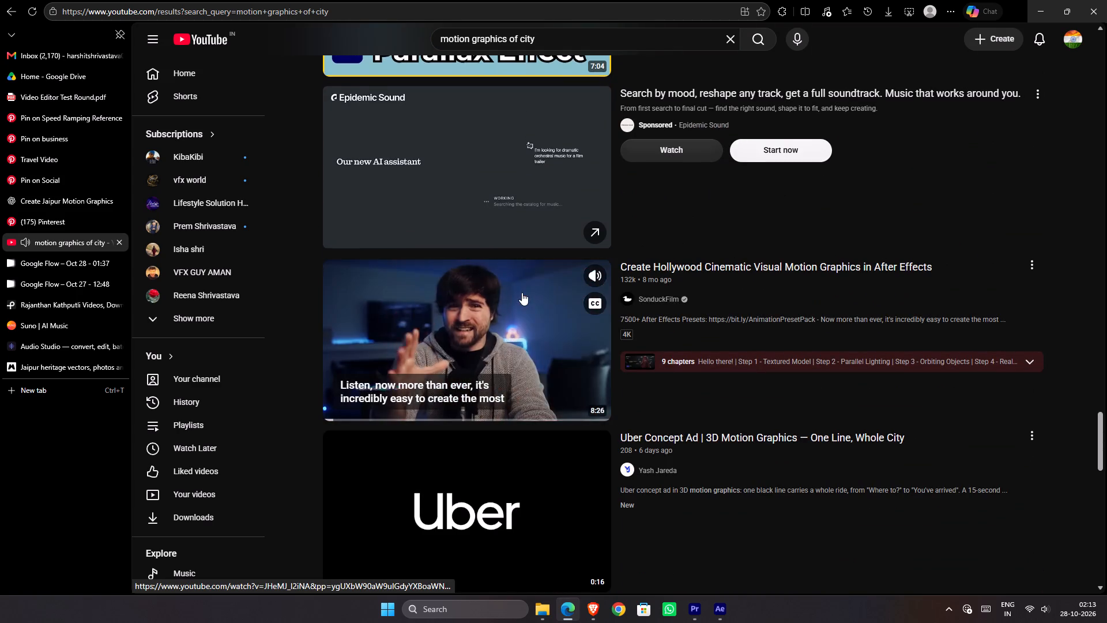
scroll(522, 292, down, 2)
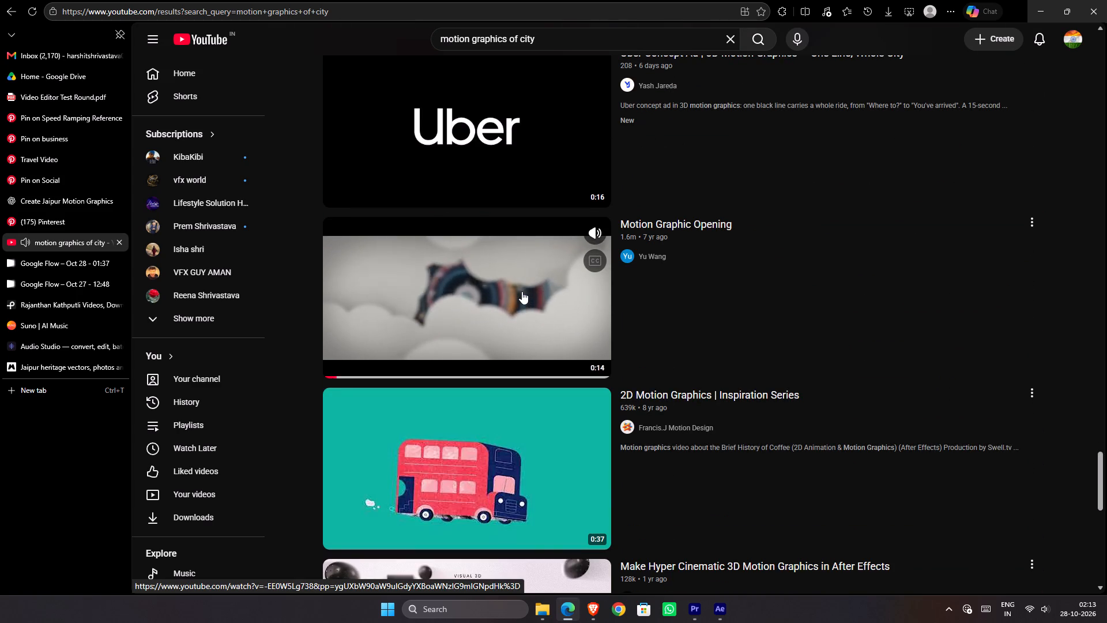
scroll(522, 291, down, 1)
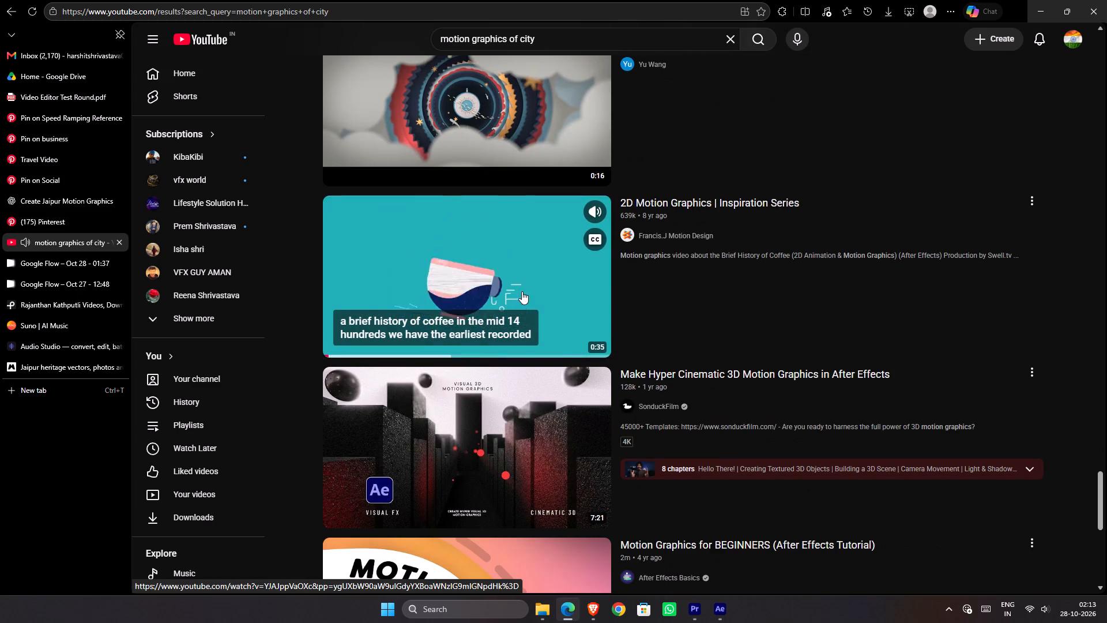
scroll(522, 291, down, 1)
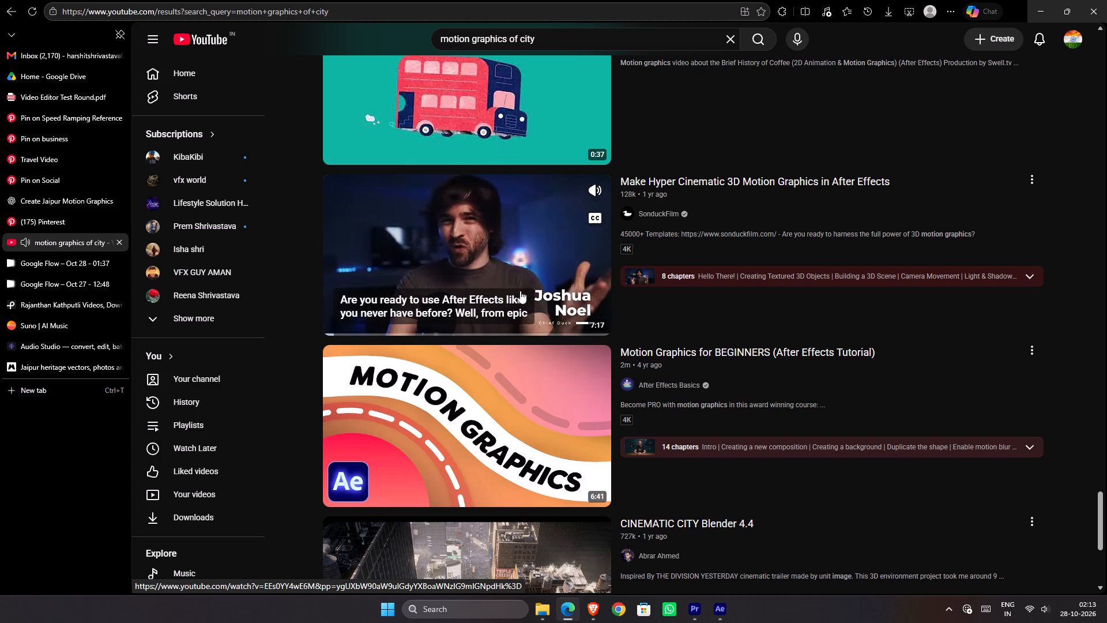
scroll(519, 291, down, 1)
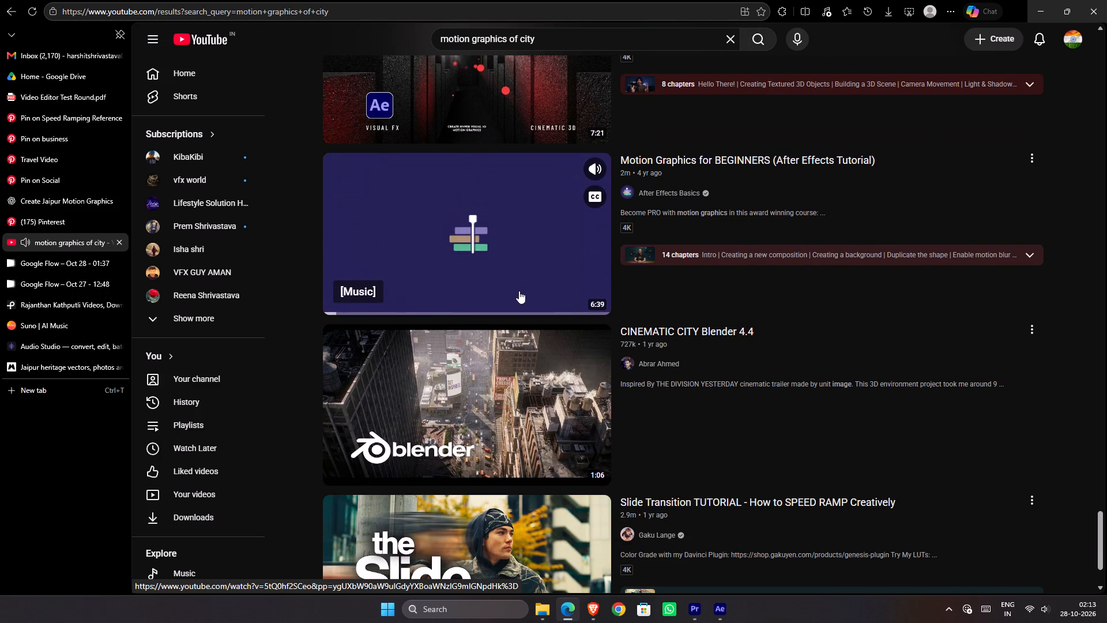
scroll(515, 291, down, 3)
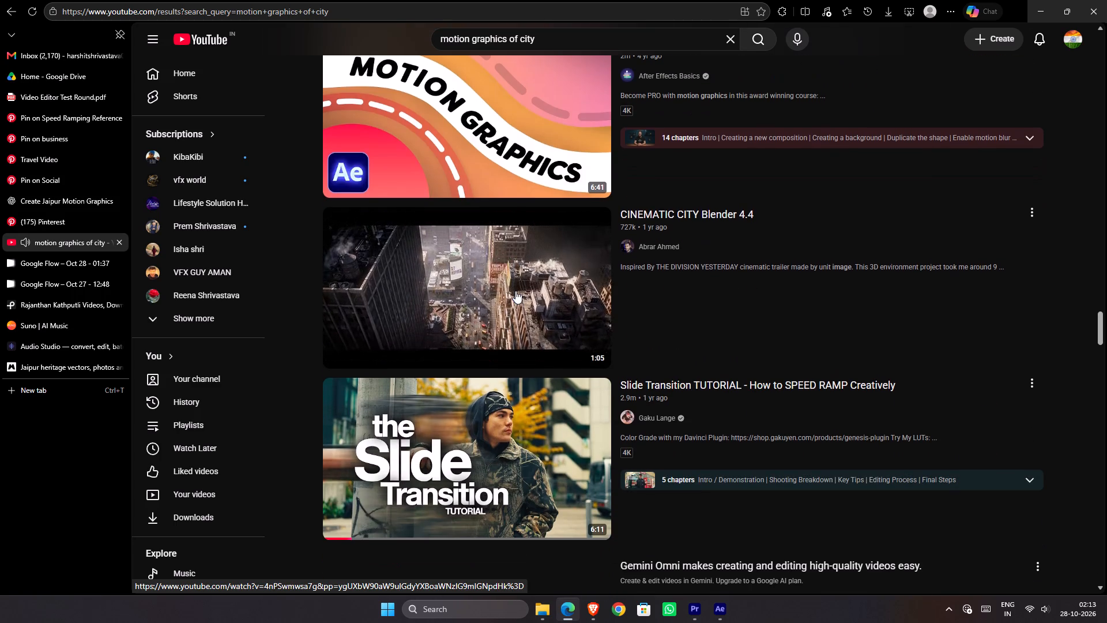
scroll(515, 291, down, 1)
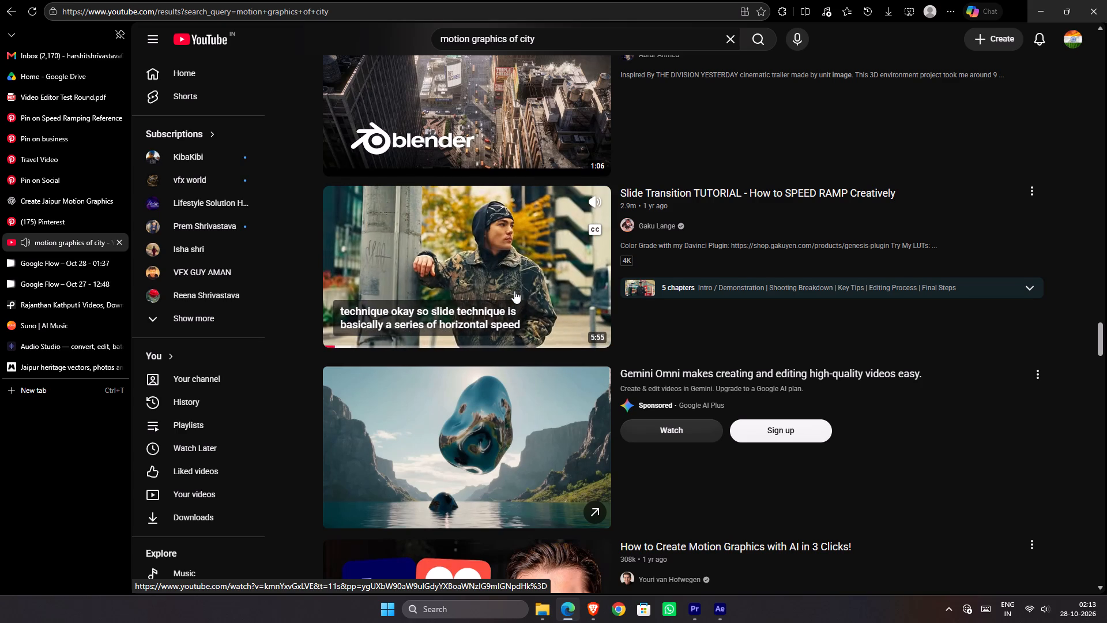
scroll(513, 291, down, 1)
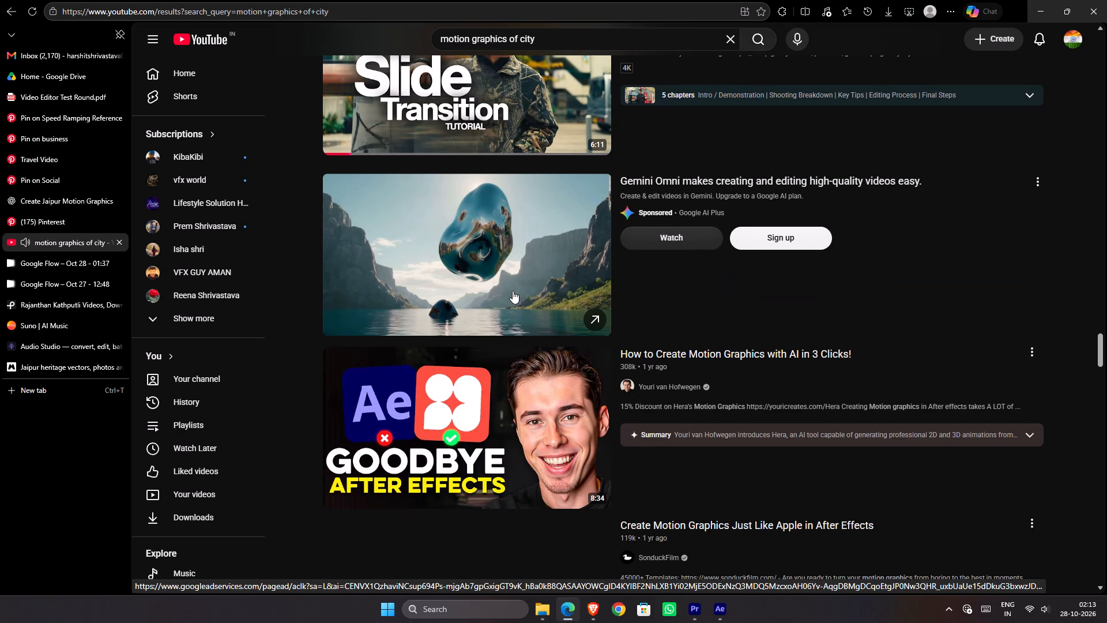
scroll(513, 291, down, 1)
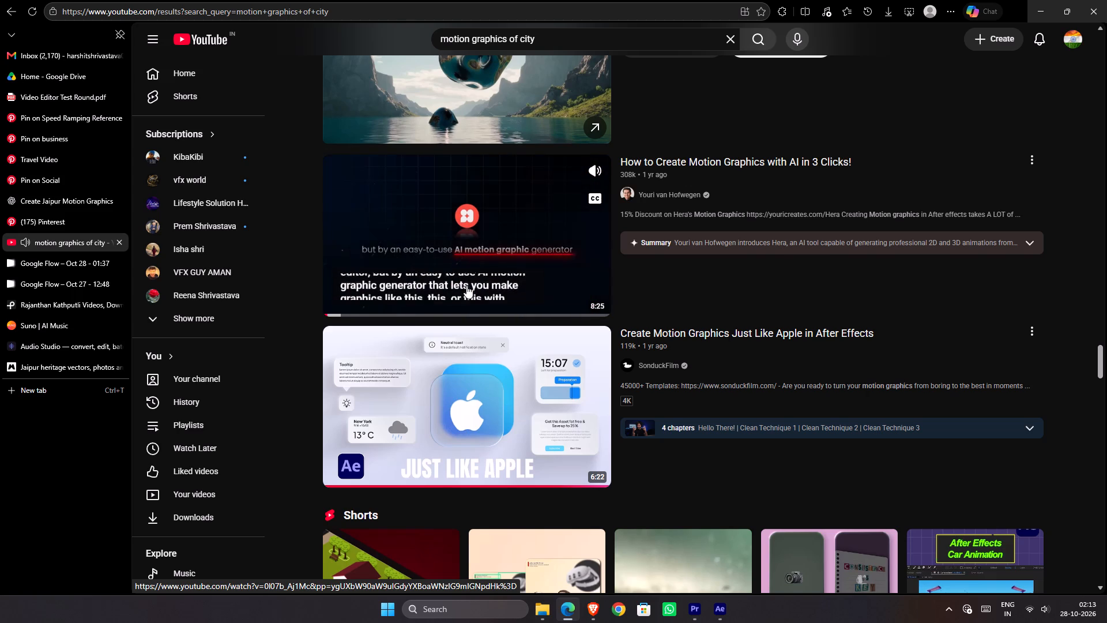
scroll(466, 286, down, 2)
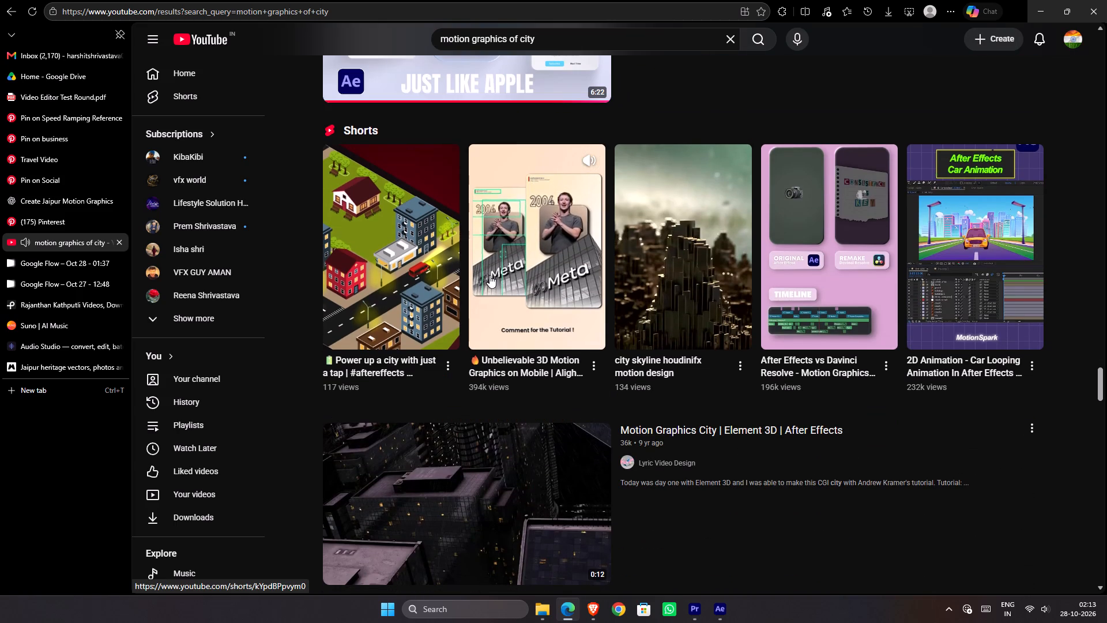
Switch to Premiere Pro, move the playhead to about 00:00:15:01 and render the previews of Sequence 01.
click(719, 608)
click(695, 618)
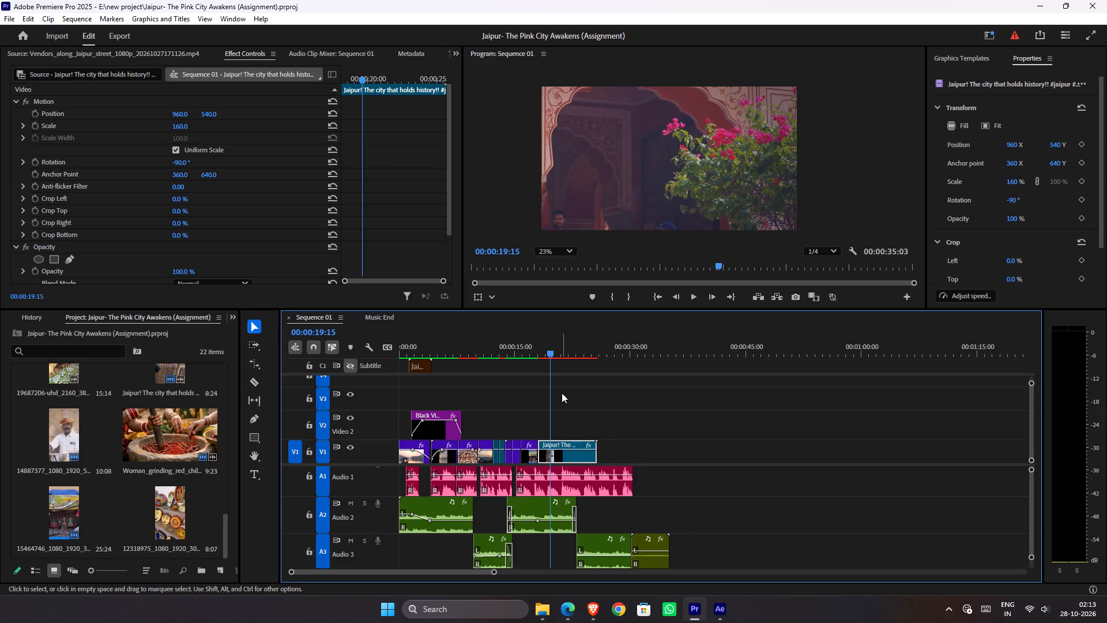
drag(544, 344, 517, 353)
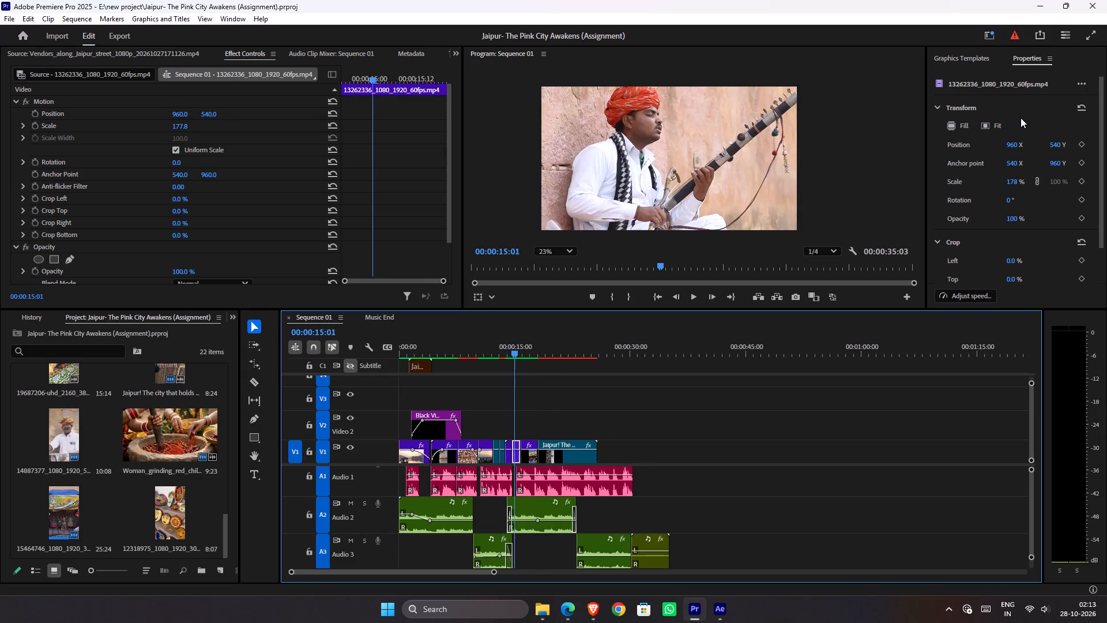
key(Return)
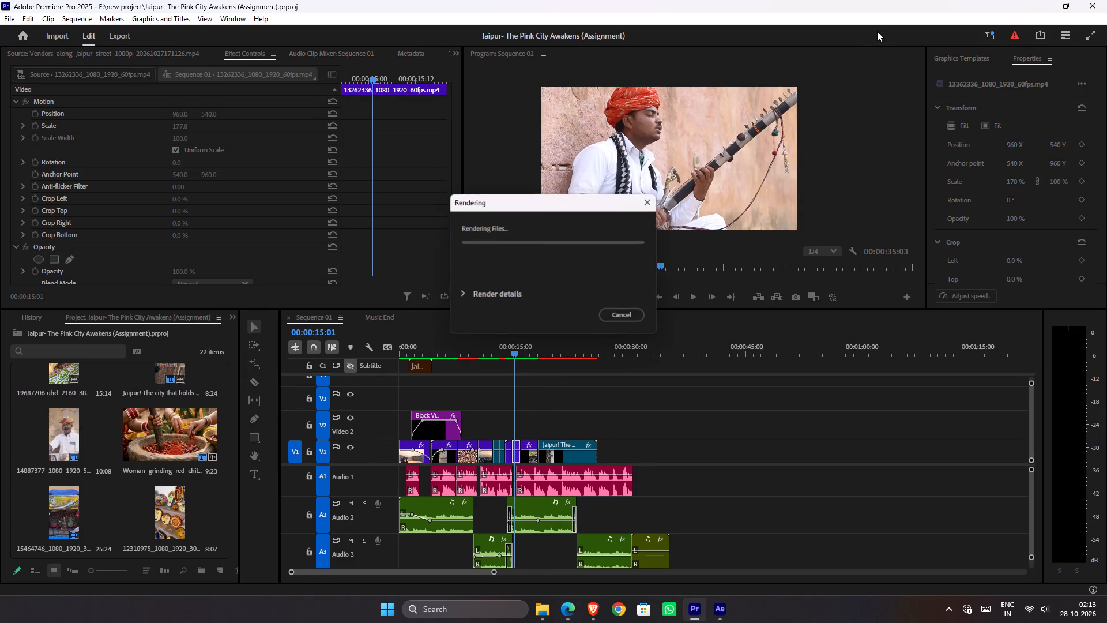
Switch to Brave, preview the Dancing Puppet Green Screen video, and return to look through the other Rajasthani kathputli green screen results.
click(585, 613)
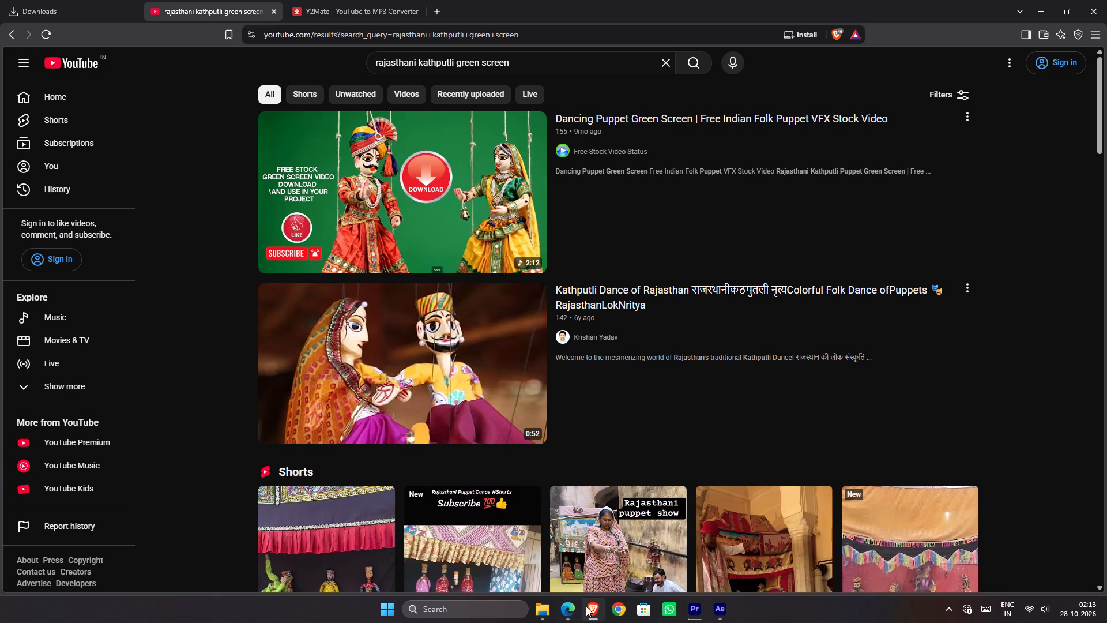
click(438, 215)
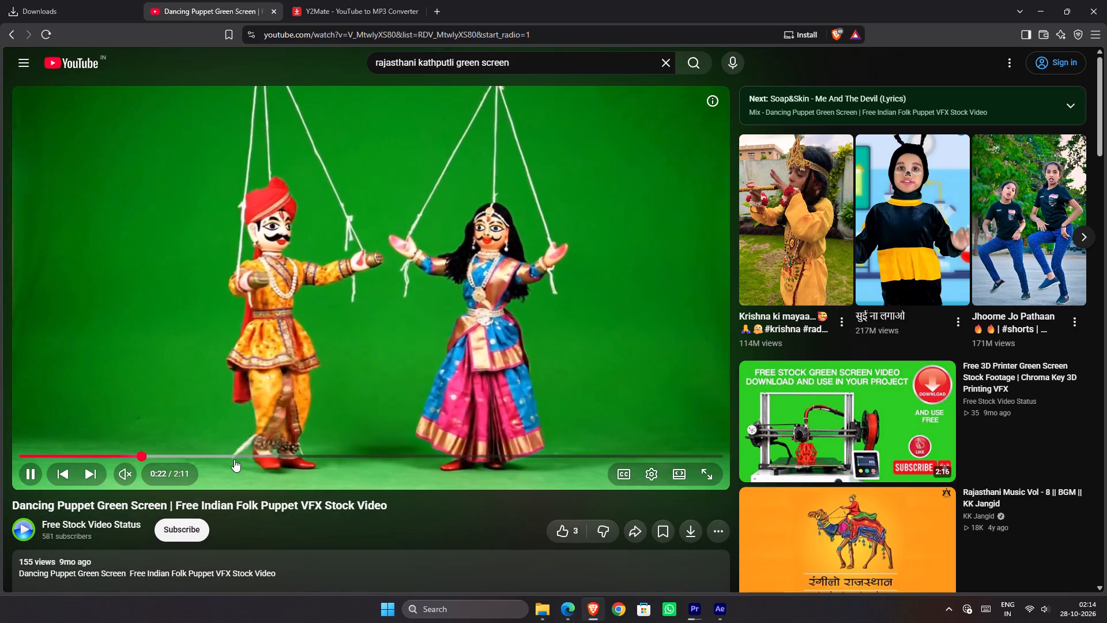
click(240, 455)
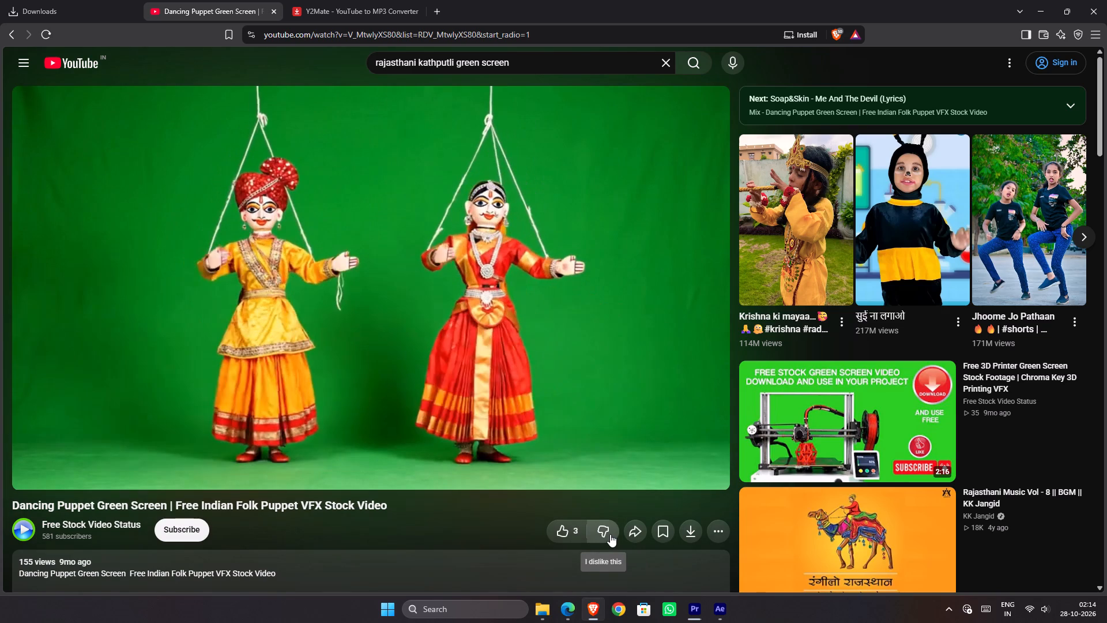
click(10, 40)
scroll(518, 456, down, 3)
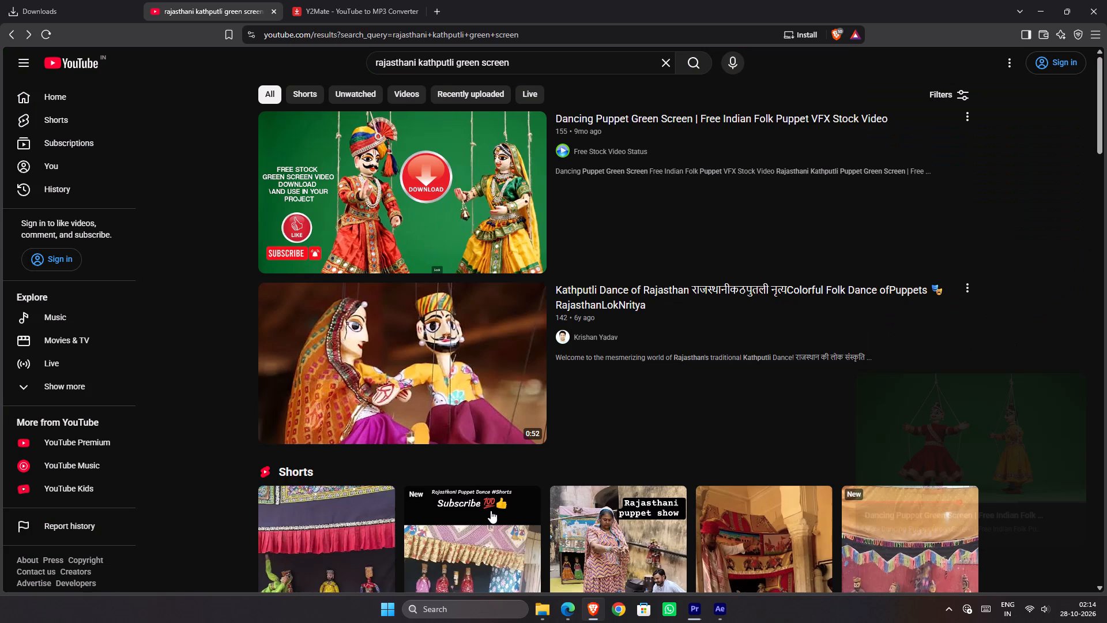
drag(957, 410, 974, 622)
drag(936, 440, 926, 622)
drag(969, 521, 954, 622)
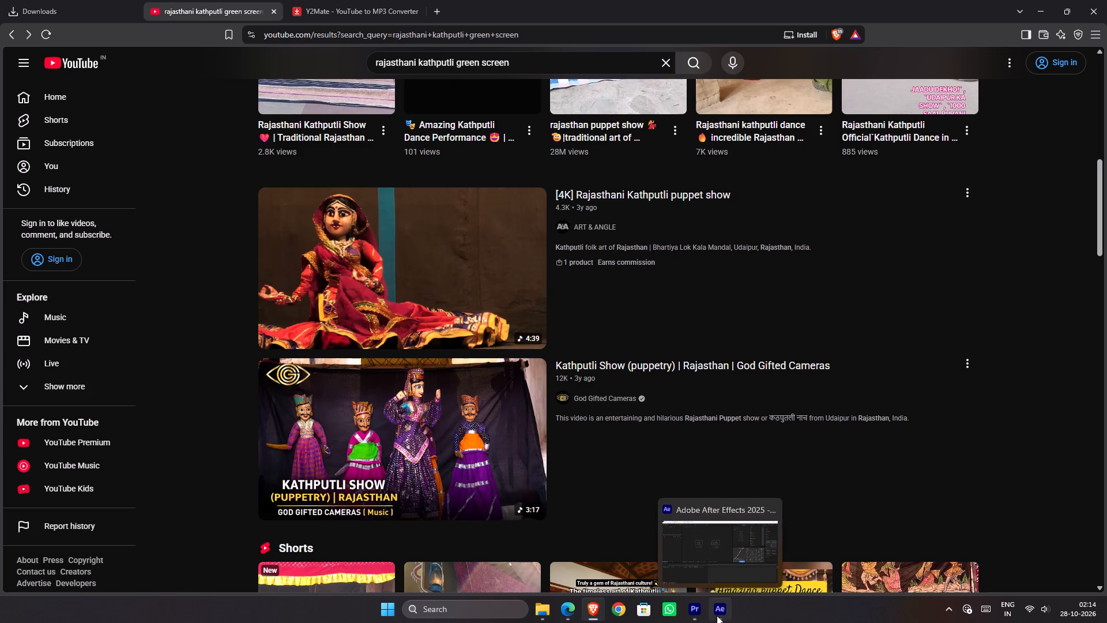
Return to Premiere Pro and review the Jaipur edit in Sequence 01 by replaying from the start and scrubbing through its clips.
click(702, 613)
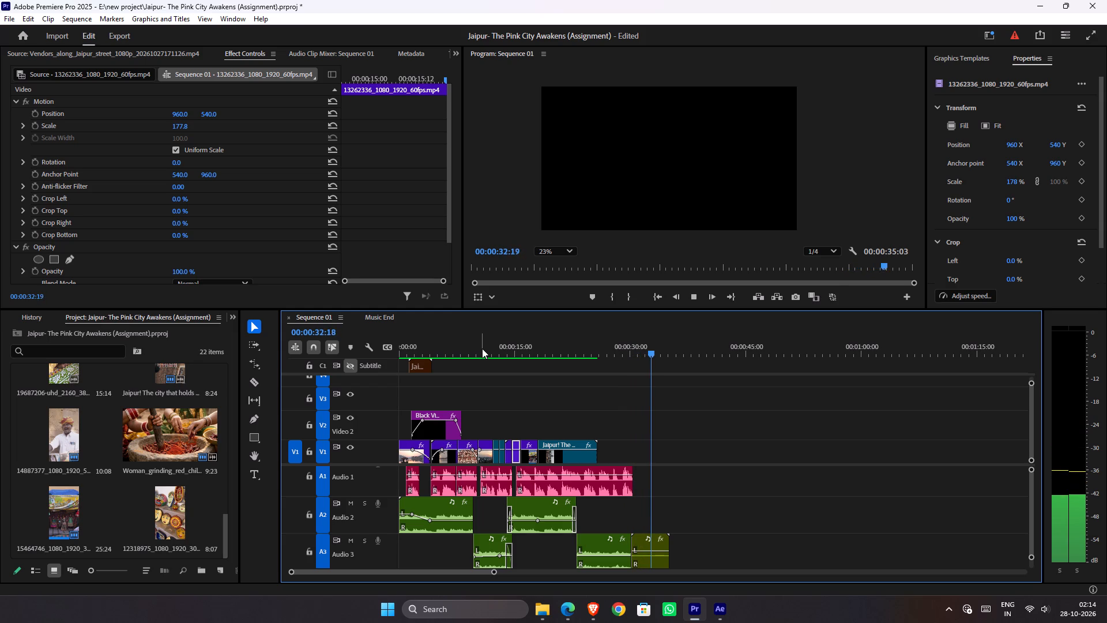
drag(481, 348, 360, 359)
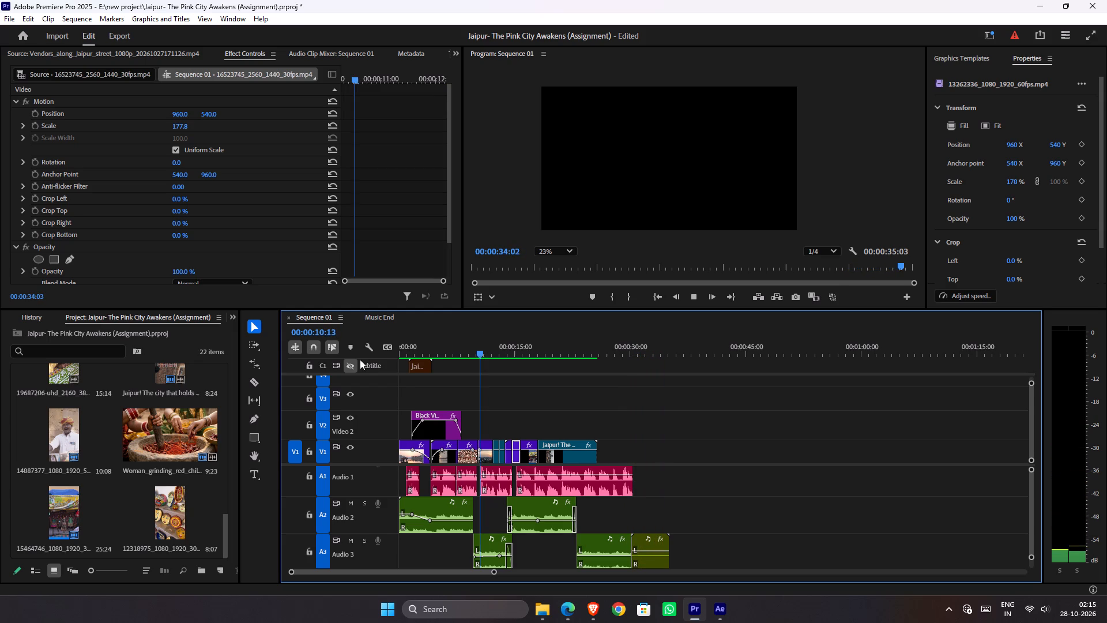
drag(360, 359, 361, 359)
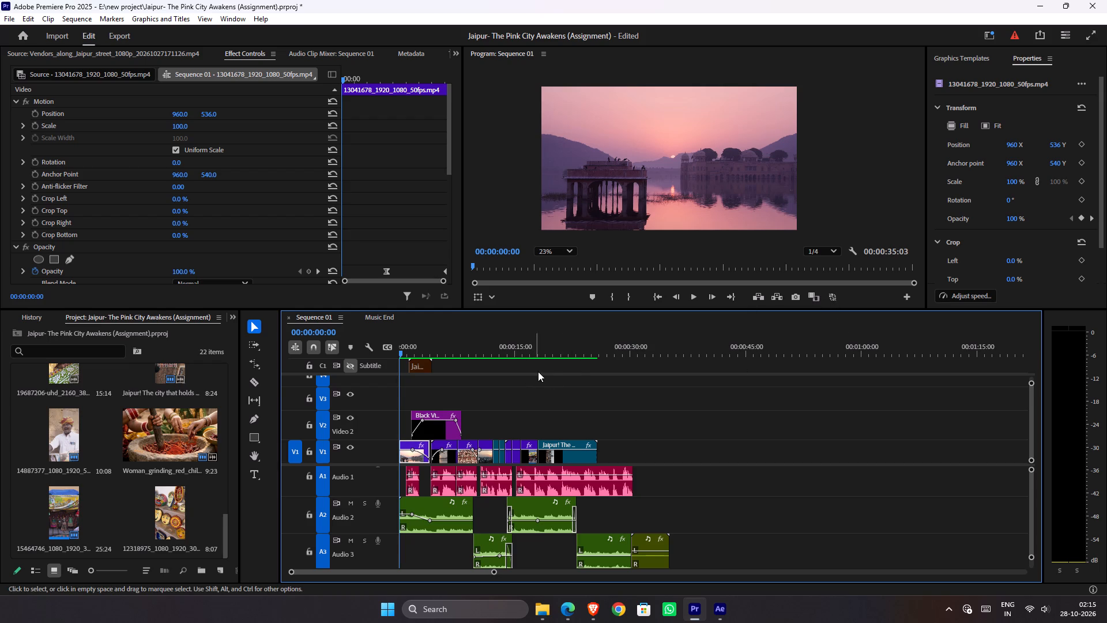
drag(532, 347, 511, 354)
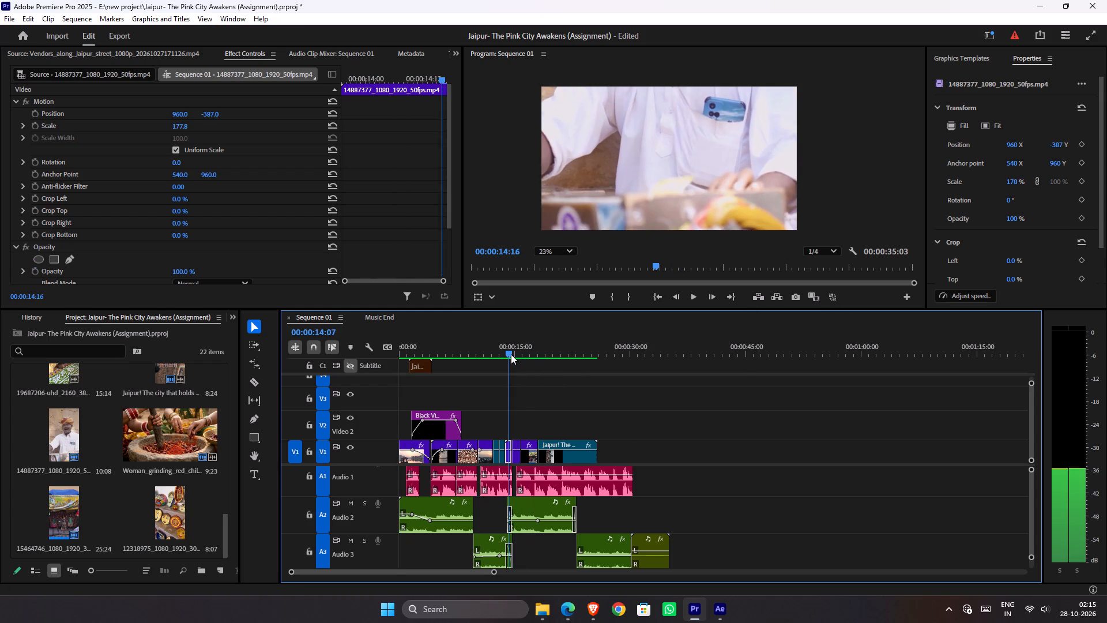
drag(511, 354, 500, 363)
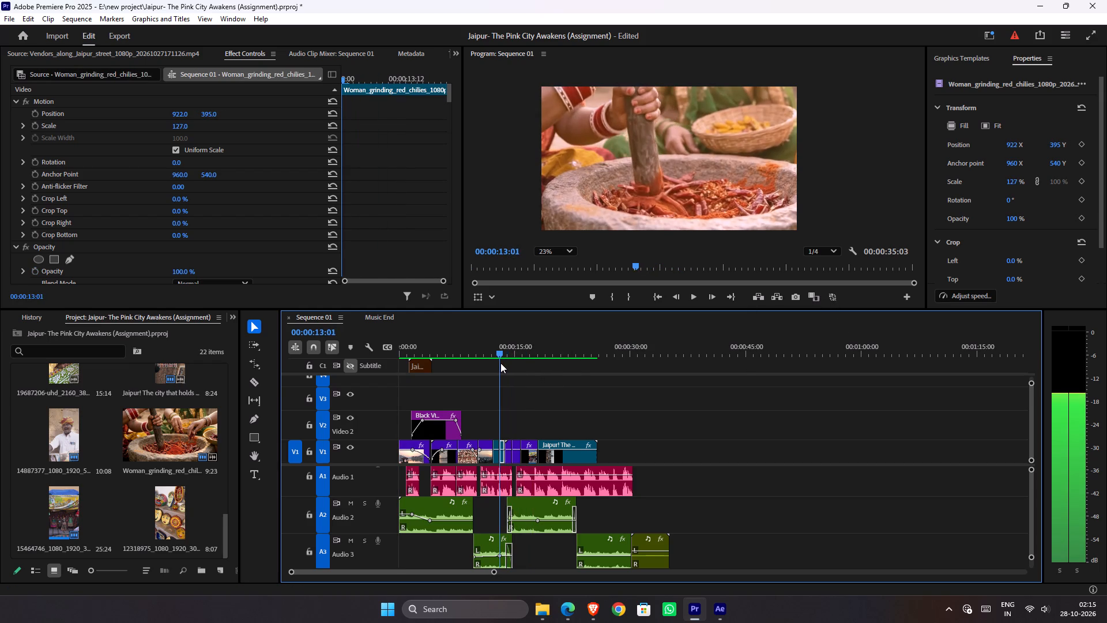
drag(500, 363, 483, 366)
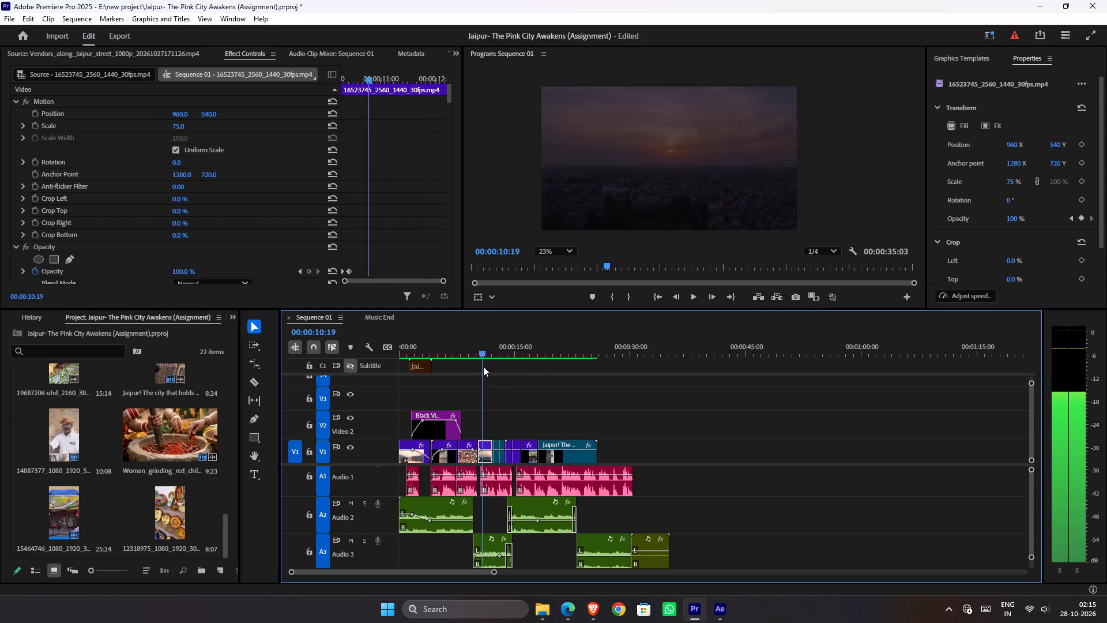
drag(483, 366, 466, 366)
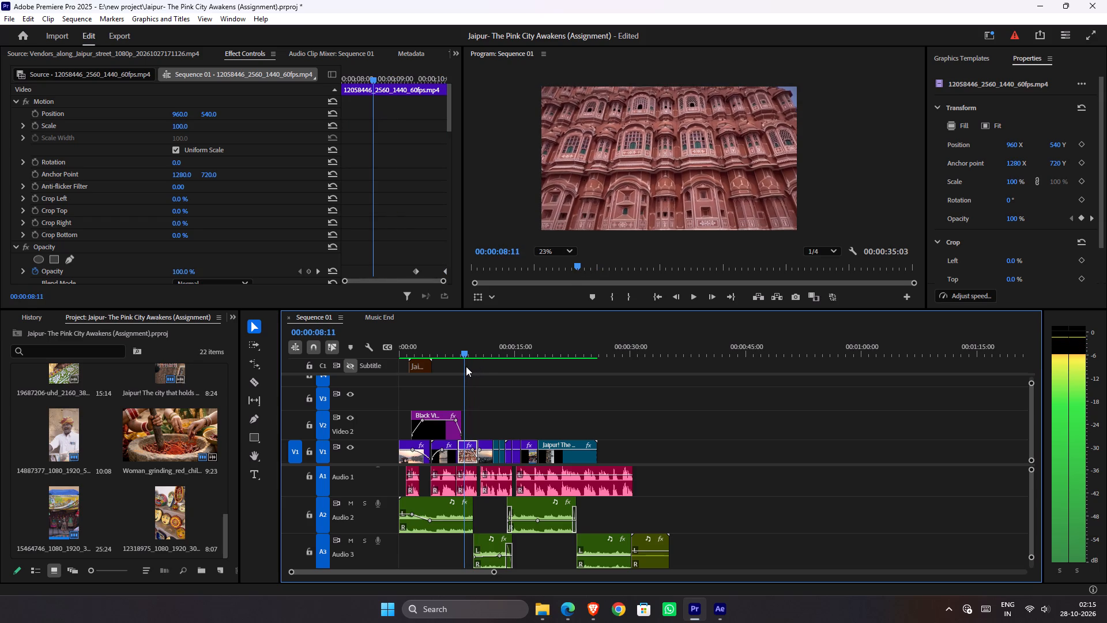
drag(466, 366, 457, 375)
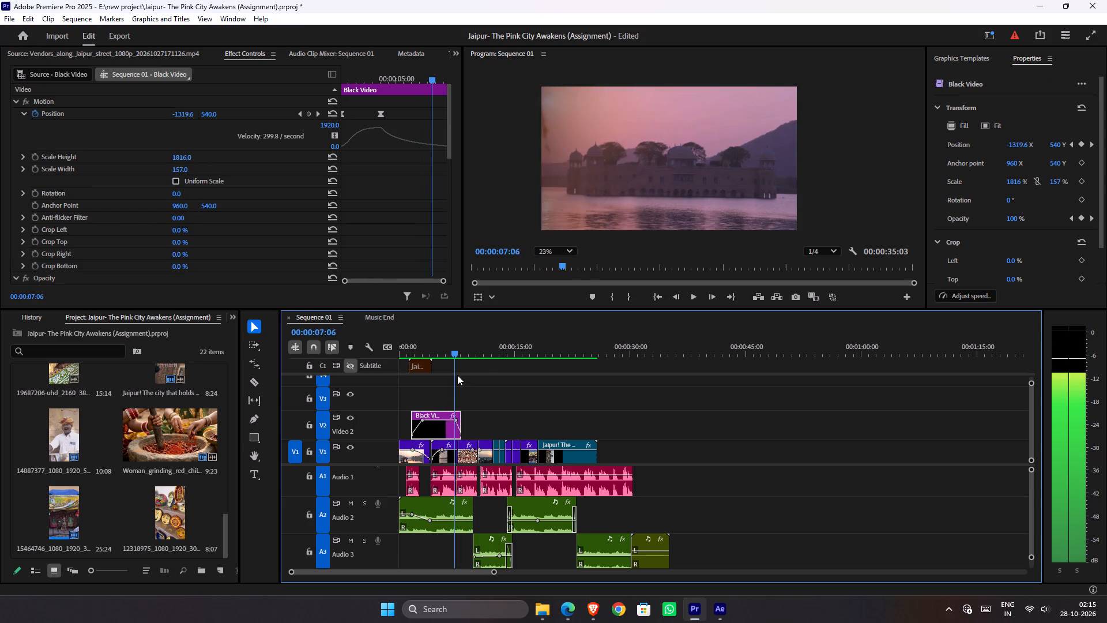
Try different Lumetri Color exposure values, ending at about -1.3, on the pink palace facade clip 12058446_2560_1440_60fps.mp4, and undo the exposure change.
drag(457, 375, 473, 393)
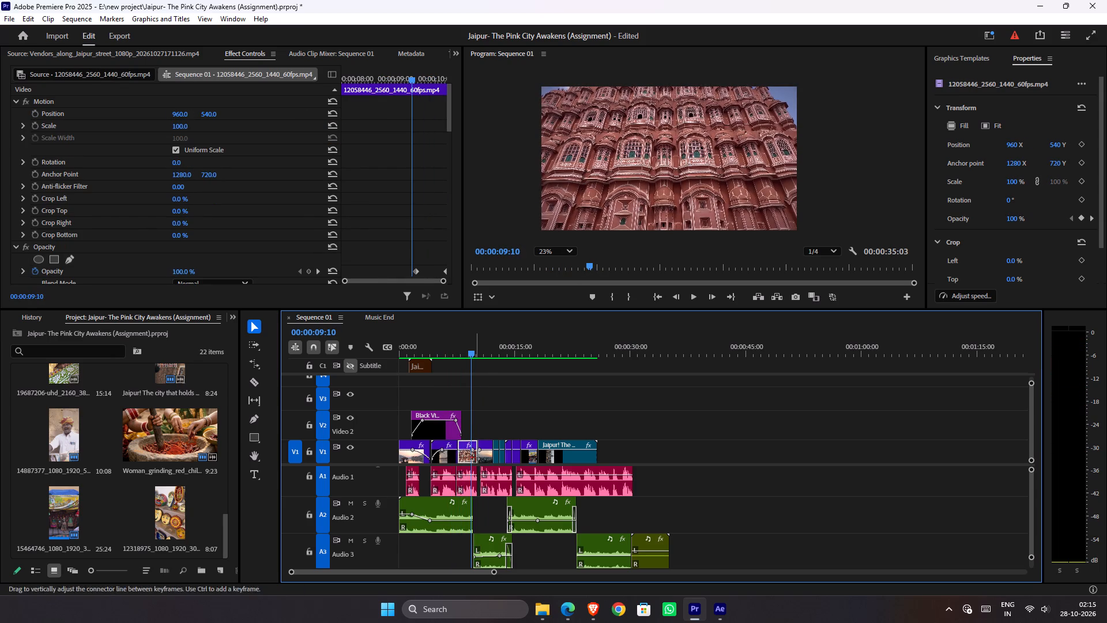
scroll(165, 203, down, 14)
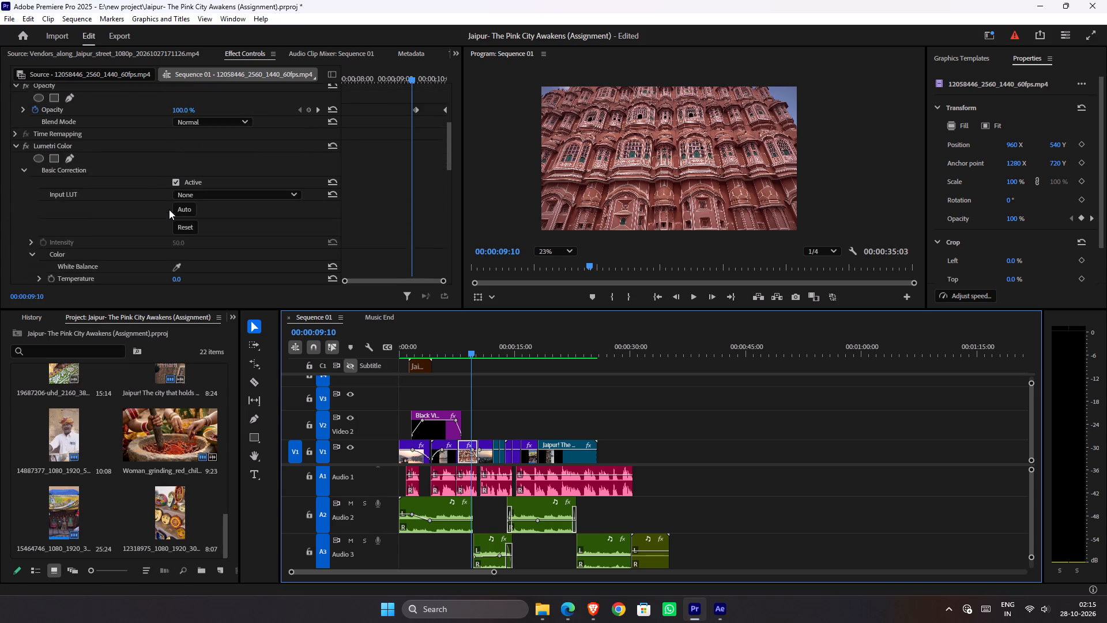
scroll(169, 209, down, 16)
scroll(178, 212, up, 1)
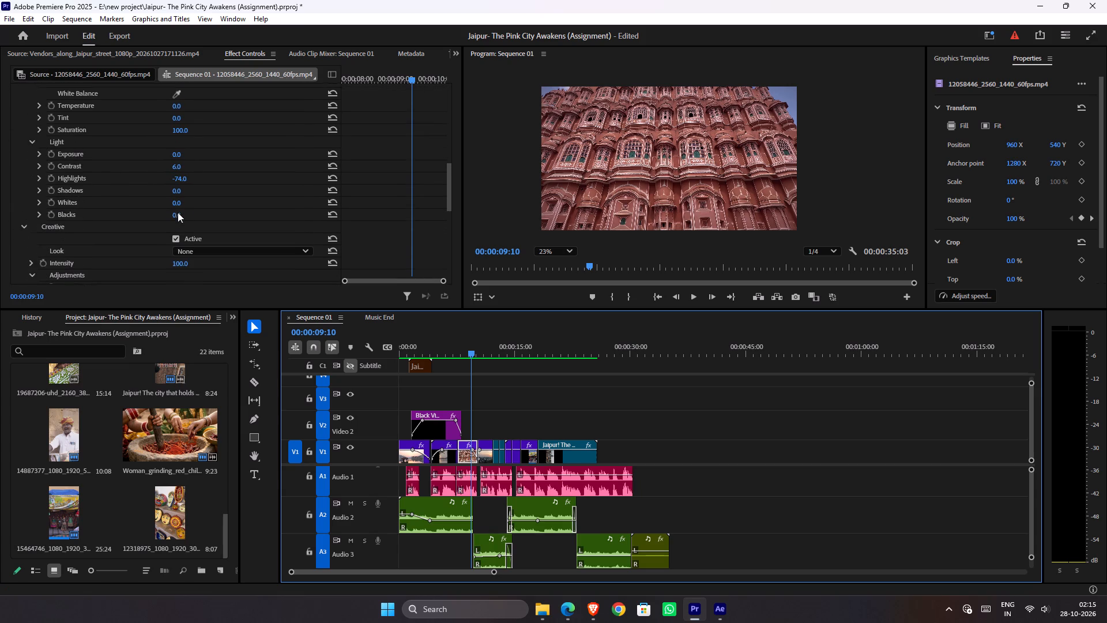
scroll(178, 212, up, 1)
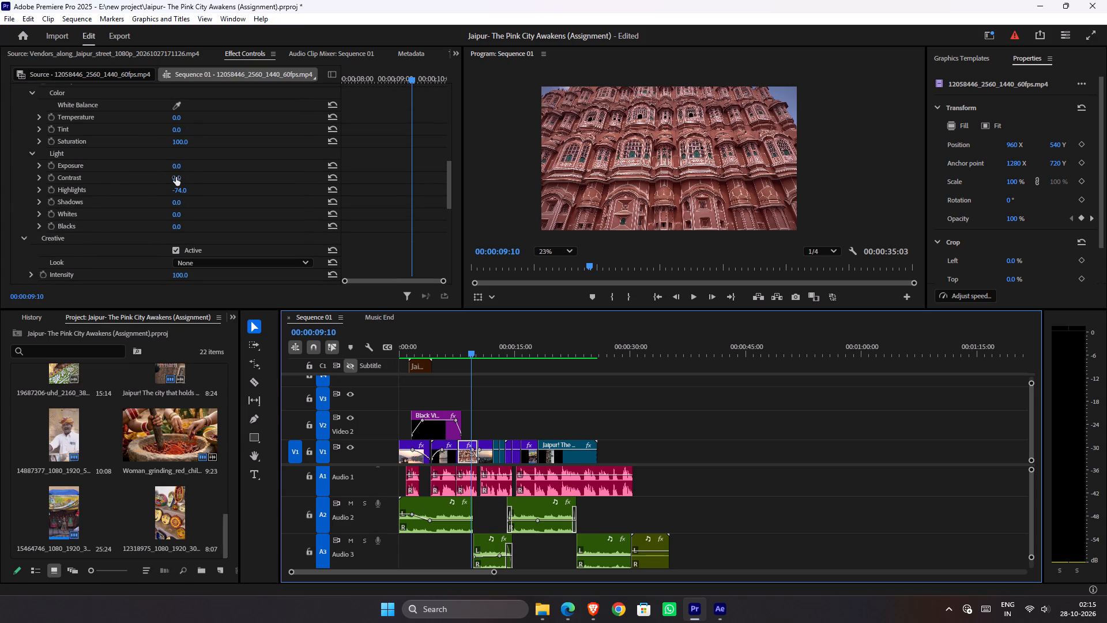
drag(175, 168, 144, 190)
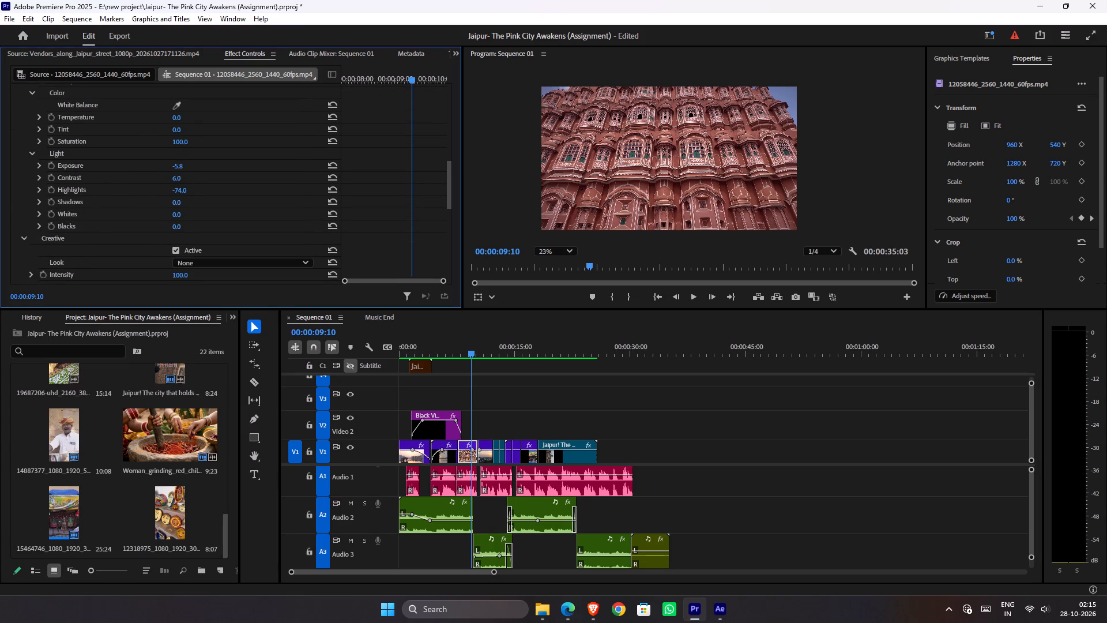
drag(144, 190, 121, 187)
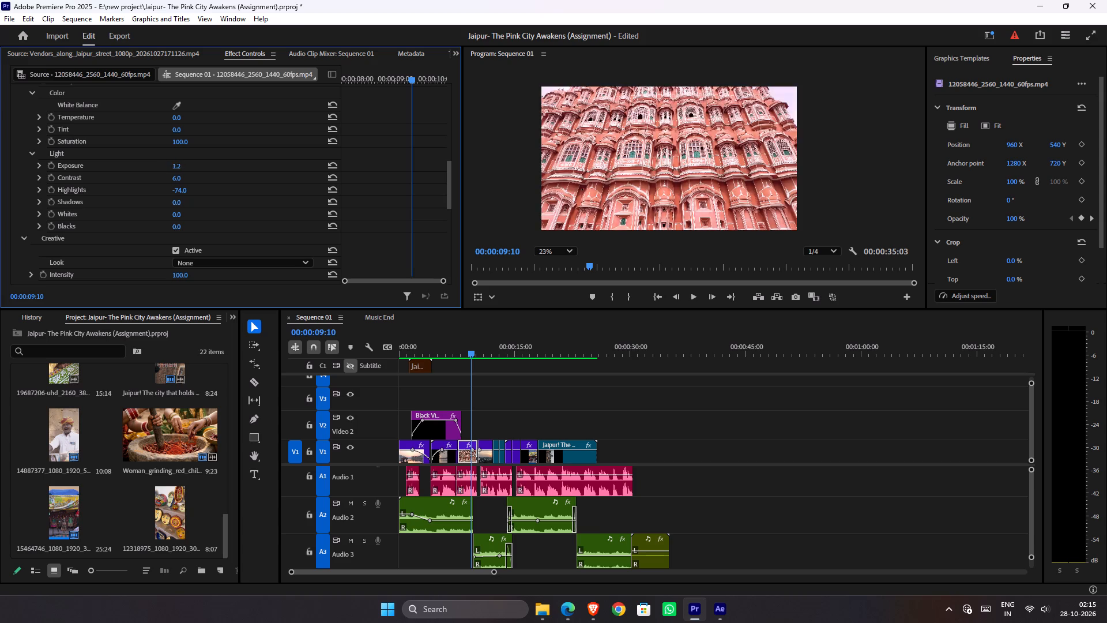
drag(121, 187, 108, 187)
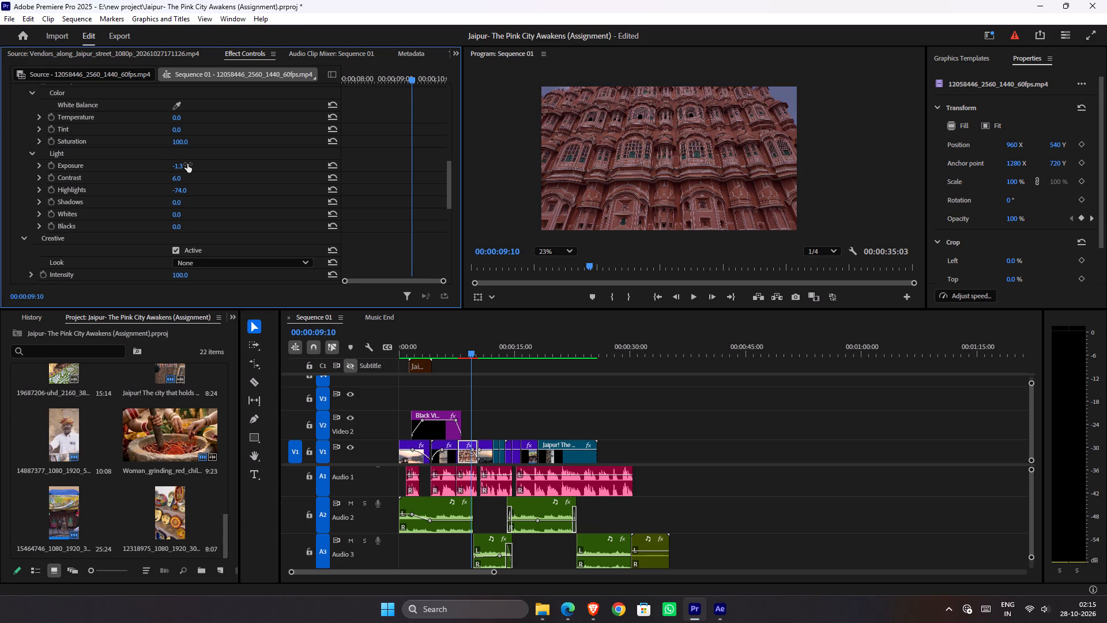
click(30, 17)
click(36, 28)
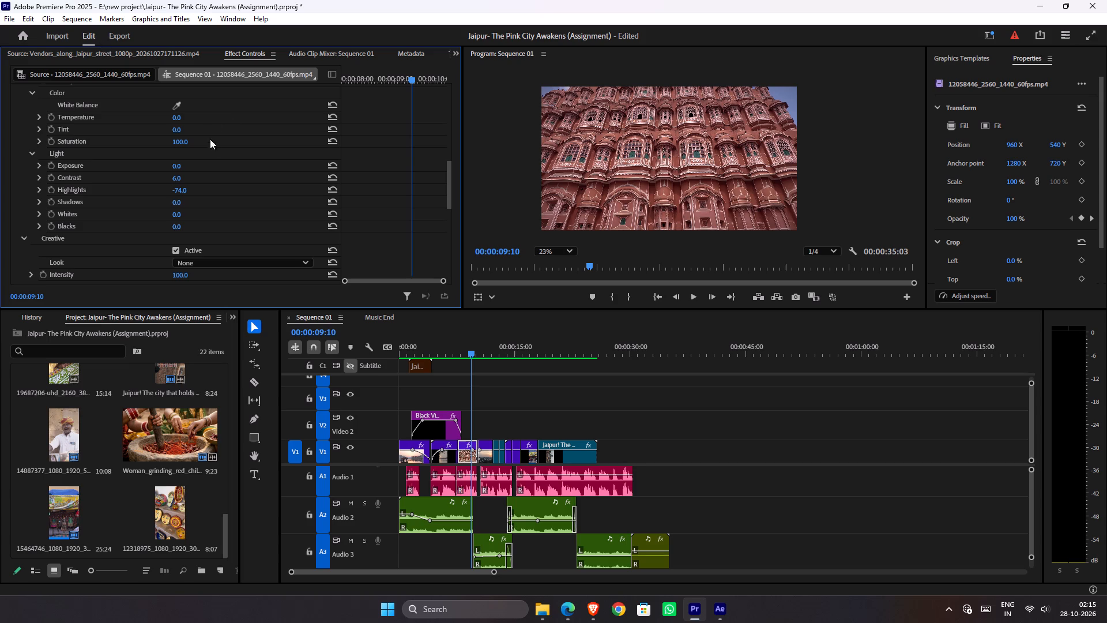
Compare the pink palace facade clip with and without its Lumetri Color effect, and leave the effect switched off.
scroll(208, 171, up, 3)
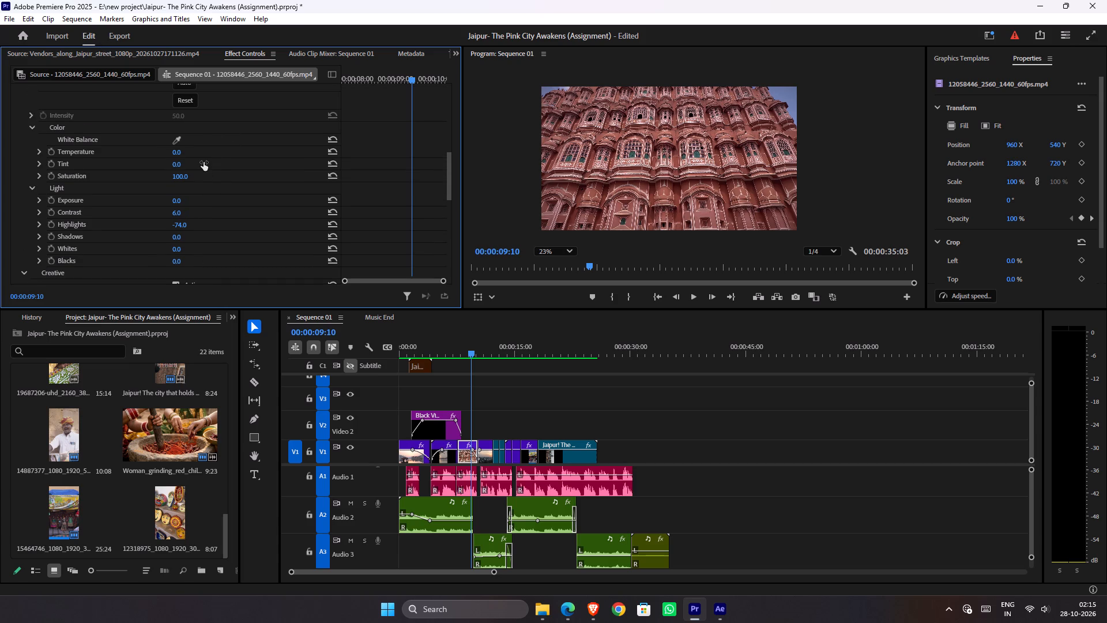
scroll(158, 162, up, 12)
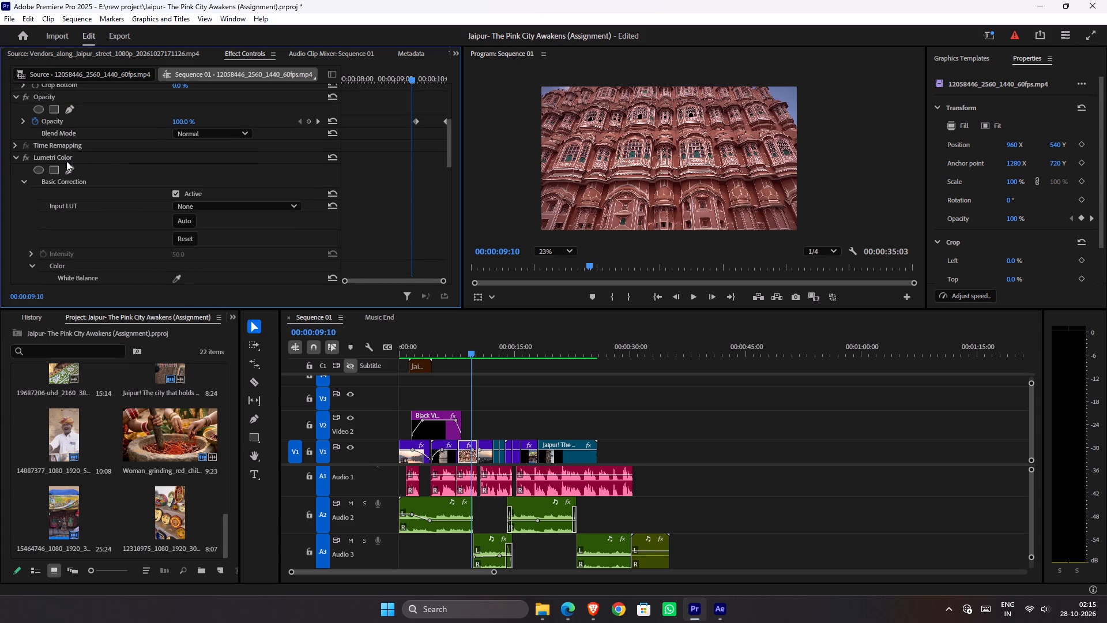
click(29, 157)
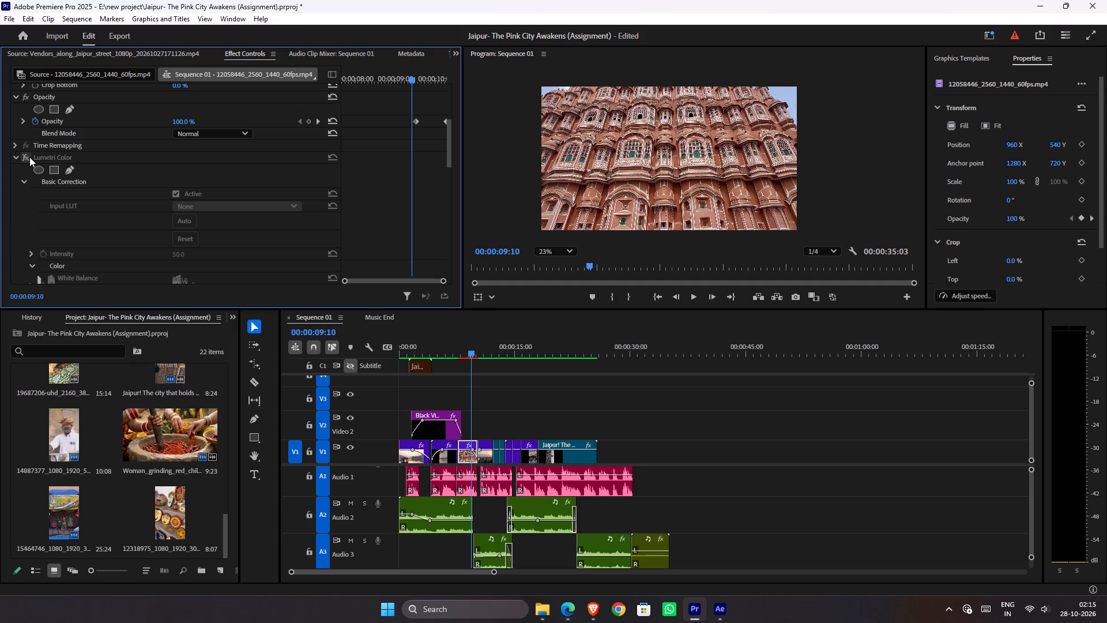
click(29, 157)
click(30, 157)
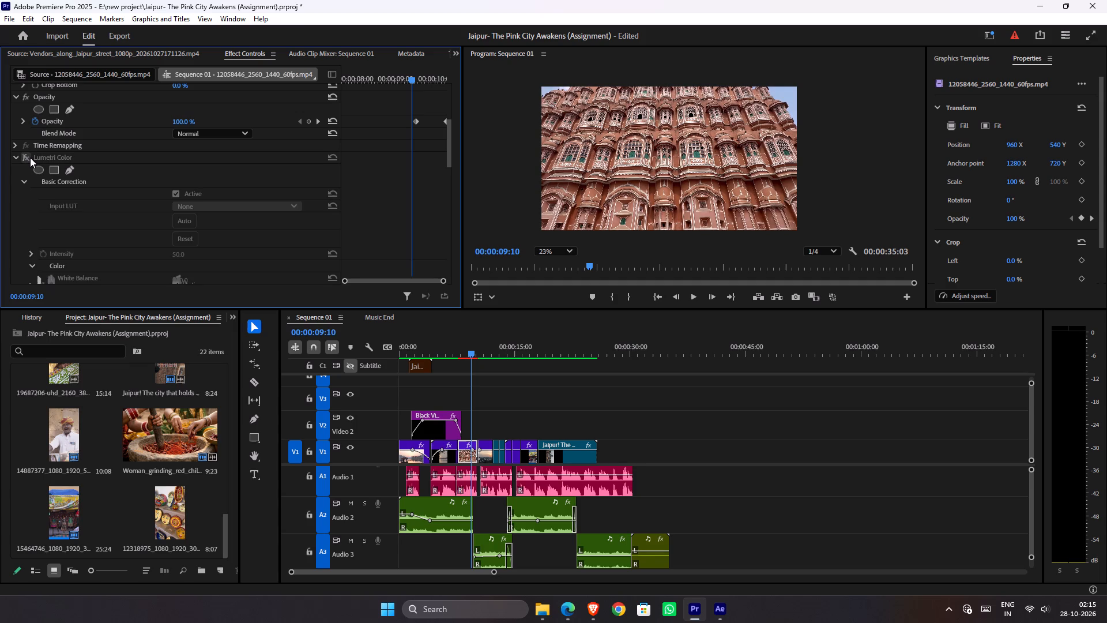
click(30, 157)
click(30, 157)
click(31, 157)
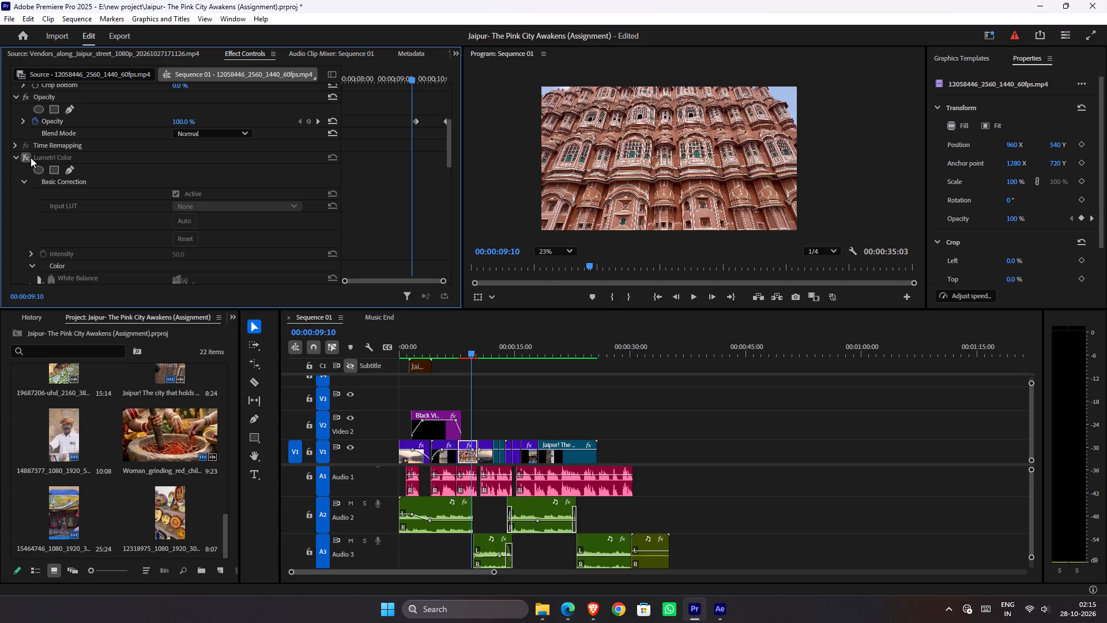
click(31, 157)
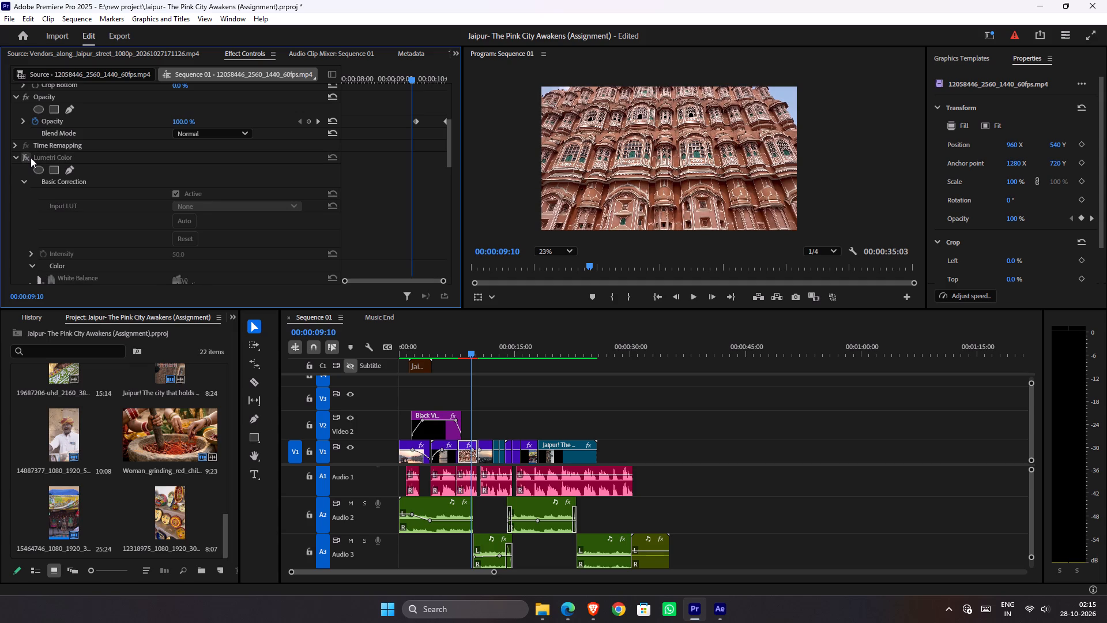
click(31, 157)
click(31, 157)
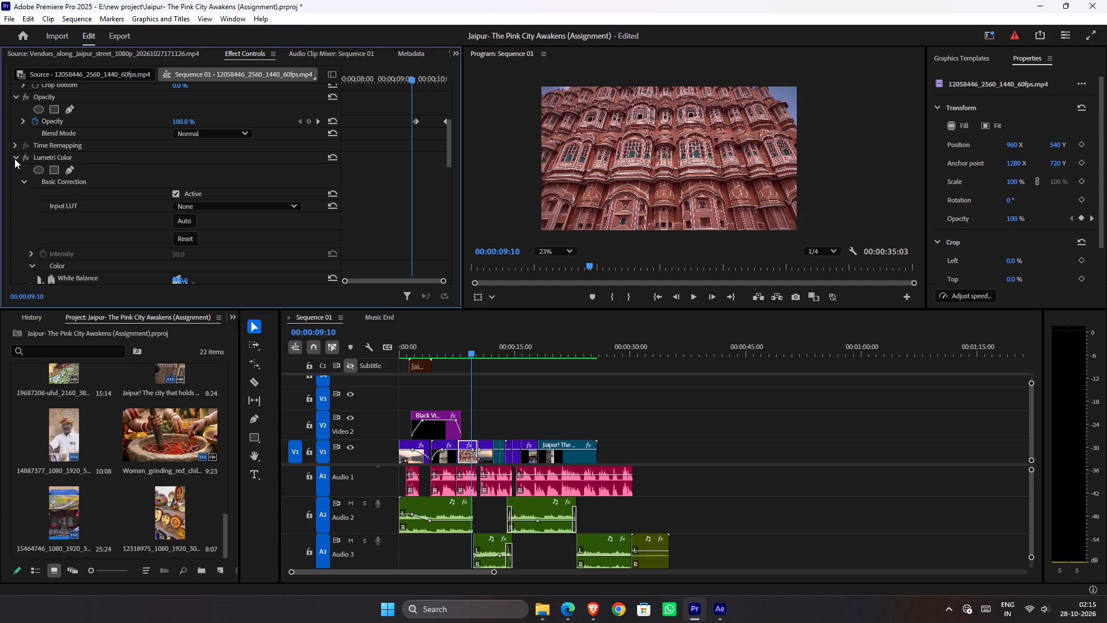
click(21, 159)
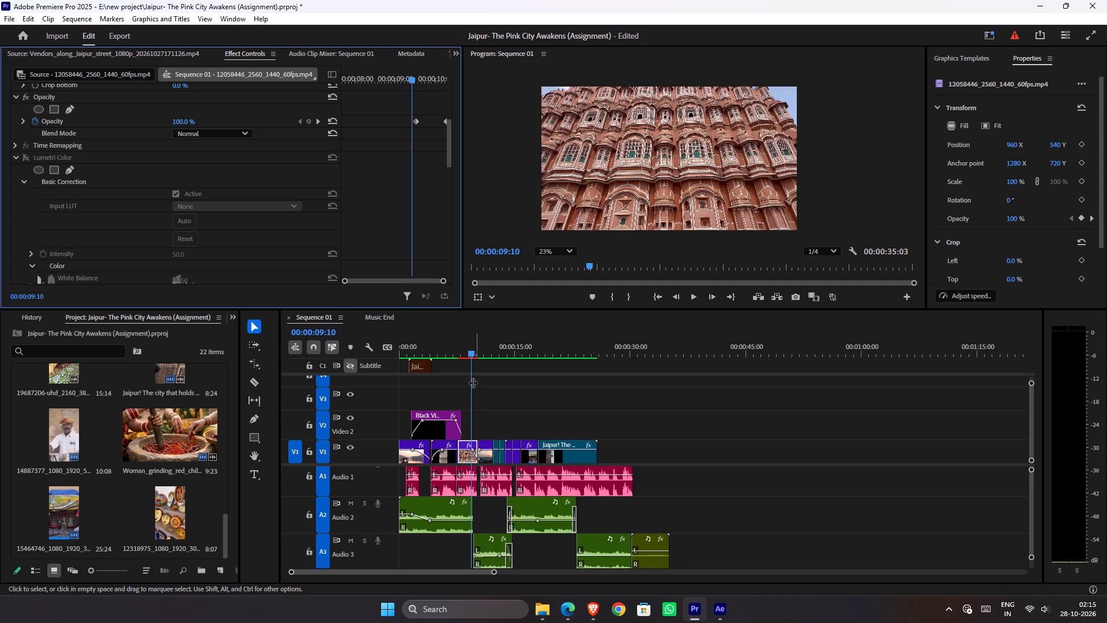
Scrub and replay the palace facade clip and its fade into the sunset city shot to check the ungraded look.
drag(472, 351, 489, 363)
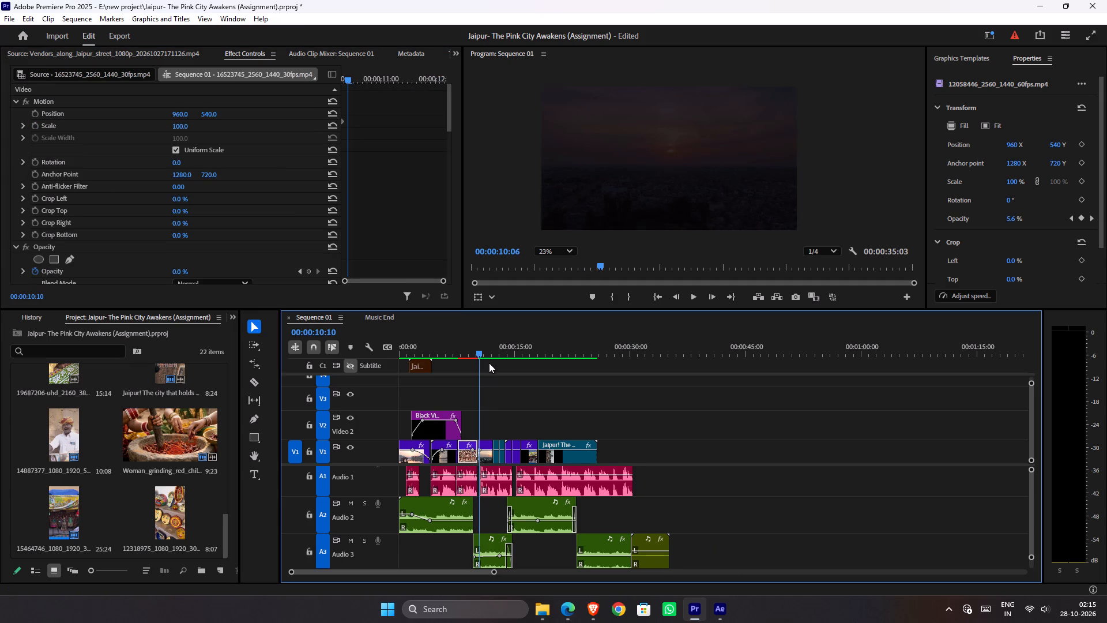
drag(489, 363, 468, 370)
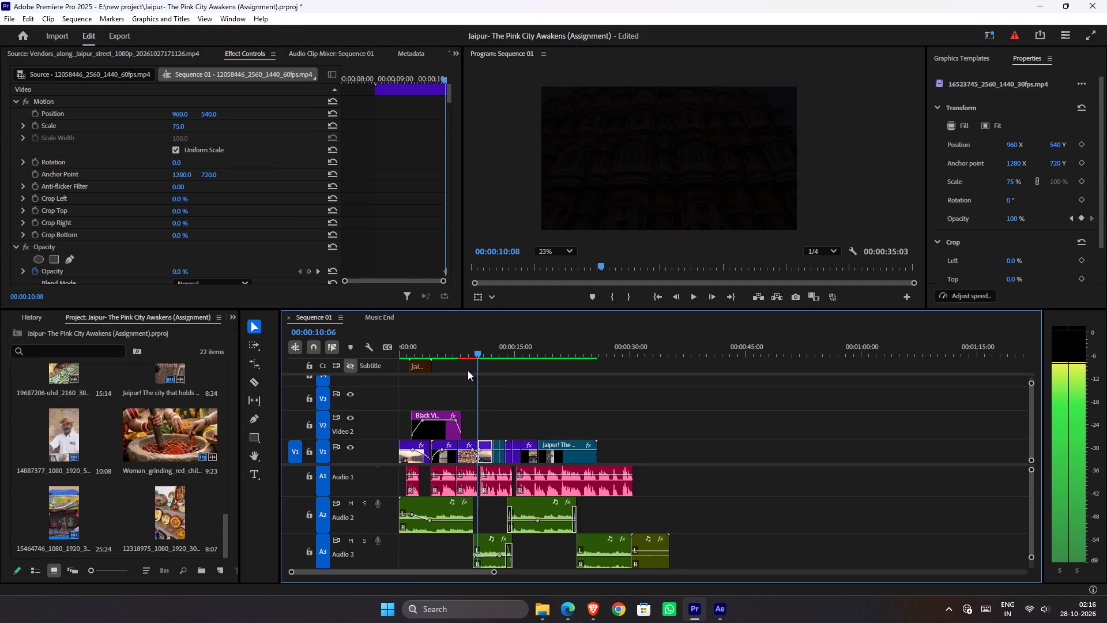
drag(468, 370, 479, 360)
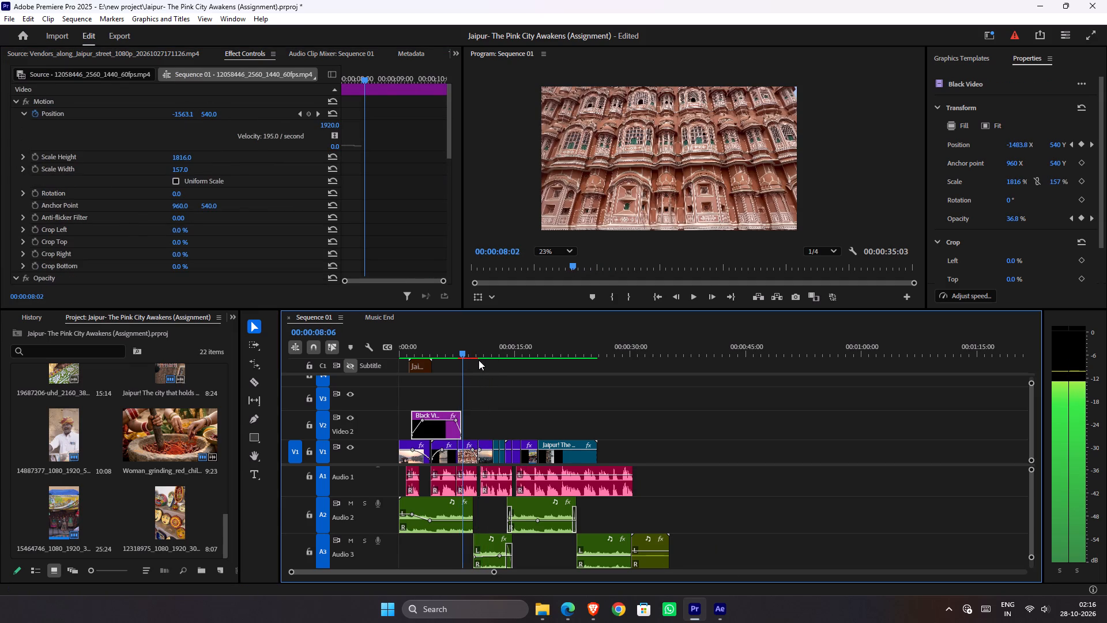
drag(479, 360, 483, 360)
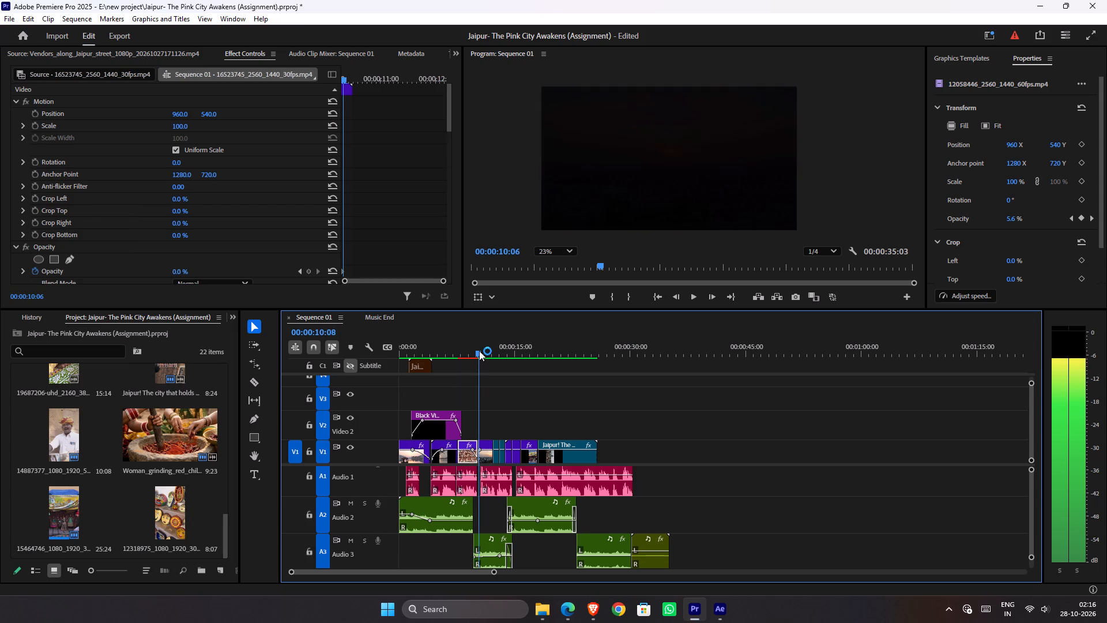
drag(479, 351, 469, 360)
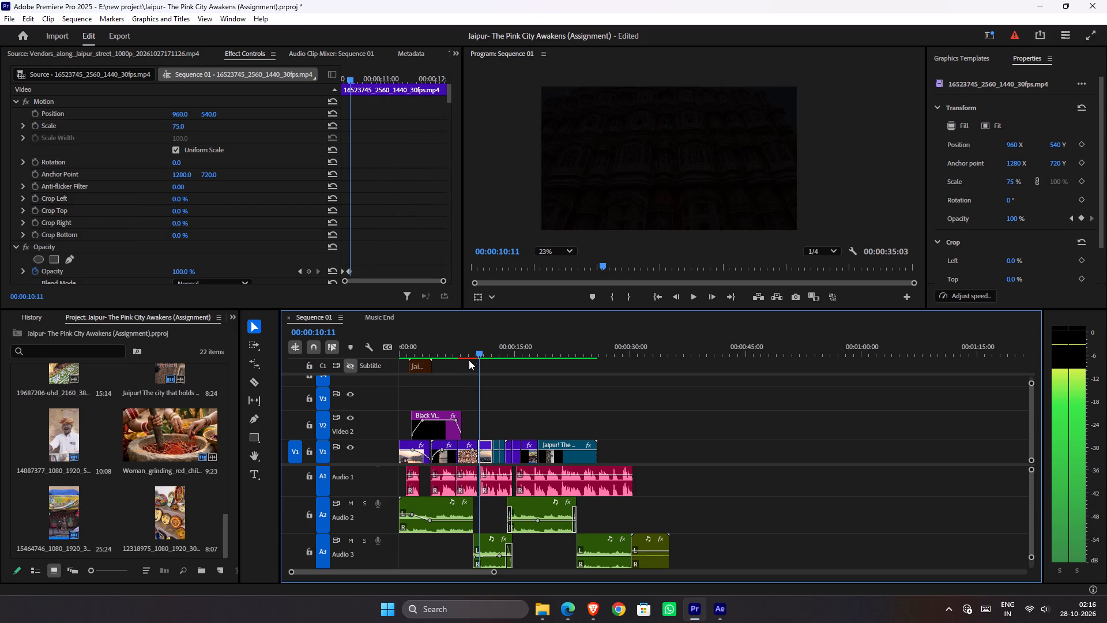
drag(469, 360, 462, 361)
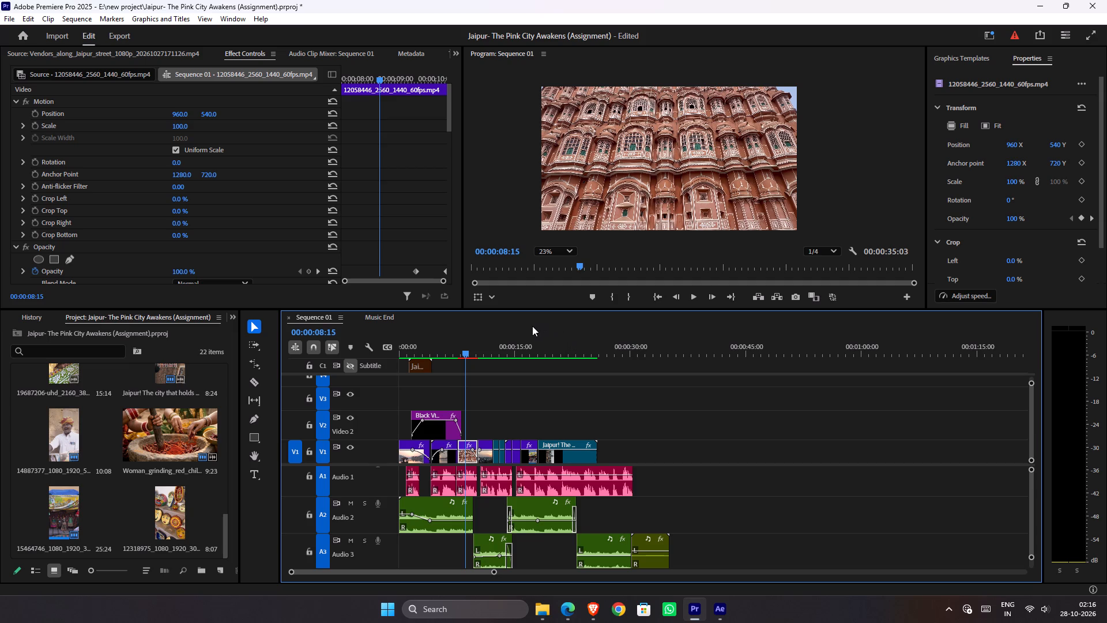
key(space)
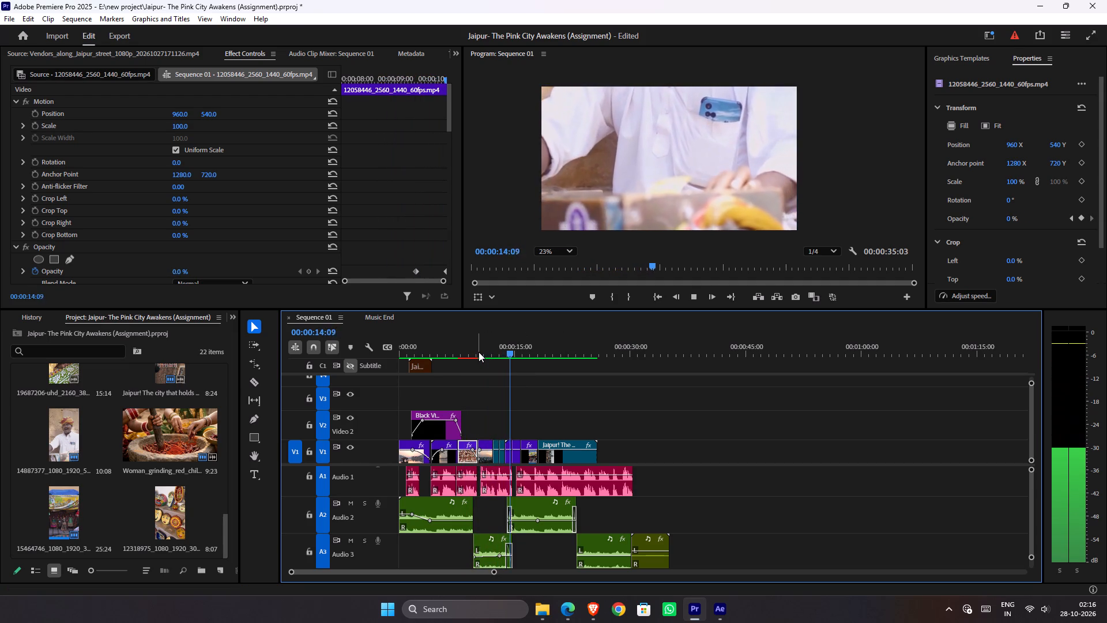
drag(478, 351, 472, 351)
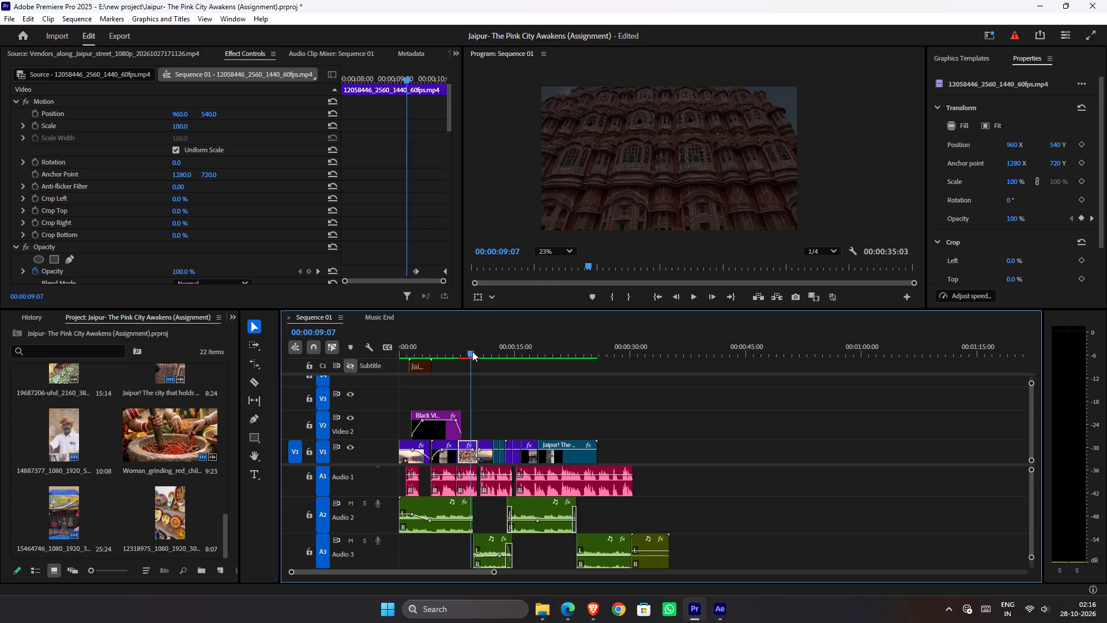
drag(472, 351, 464, 354)
key(space)
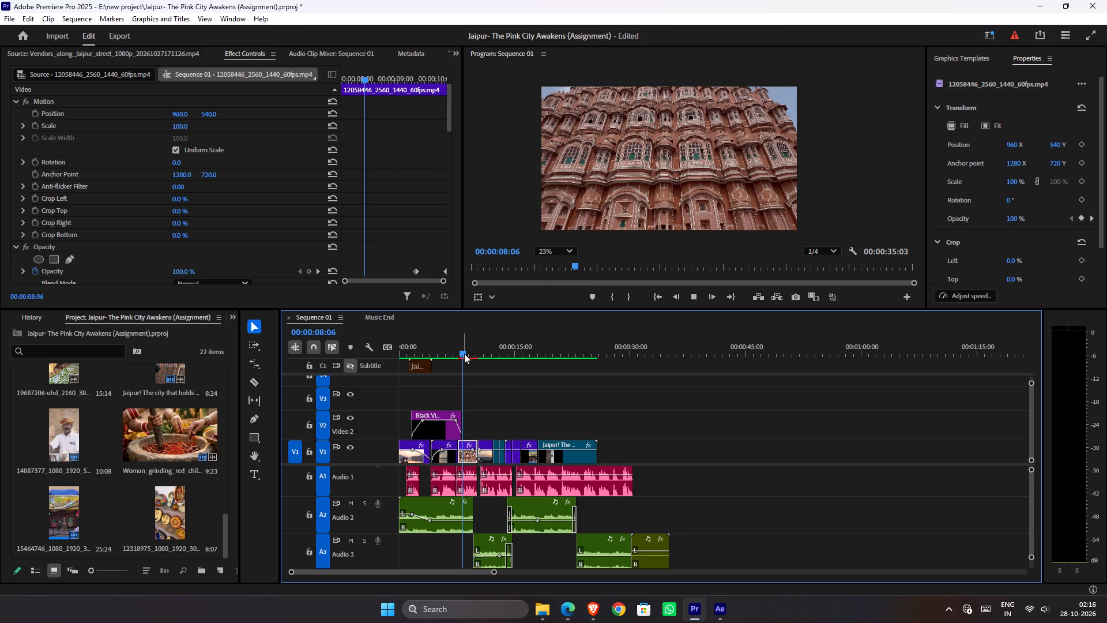
key(space)
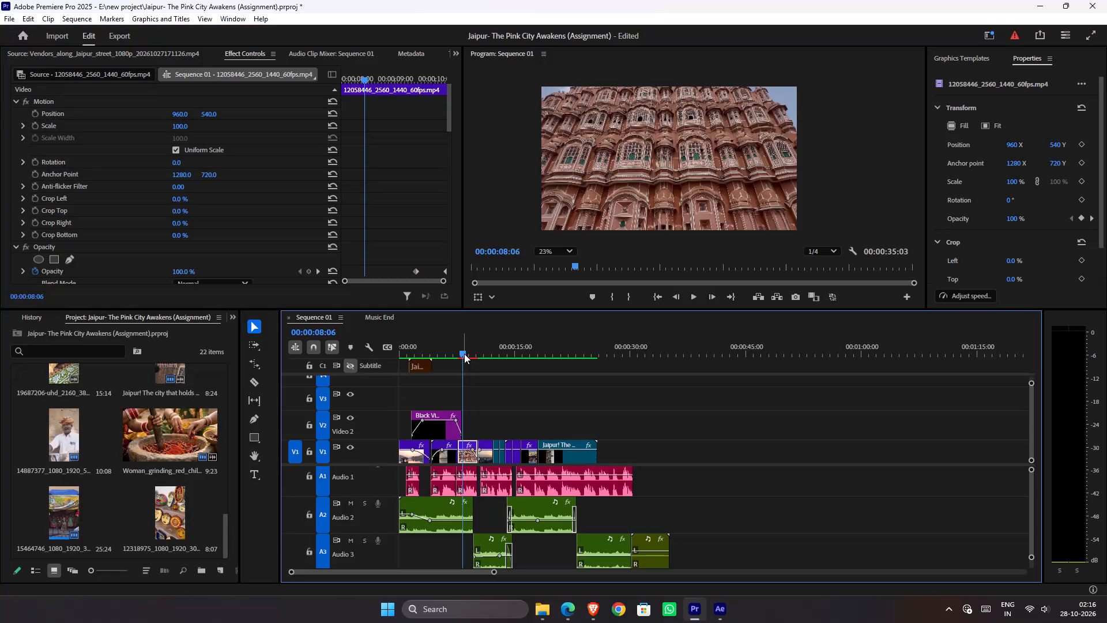
key(space)
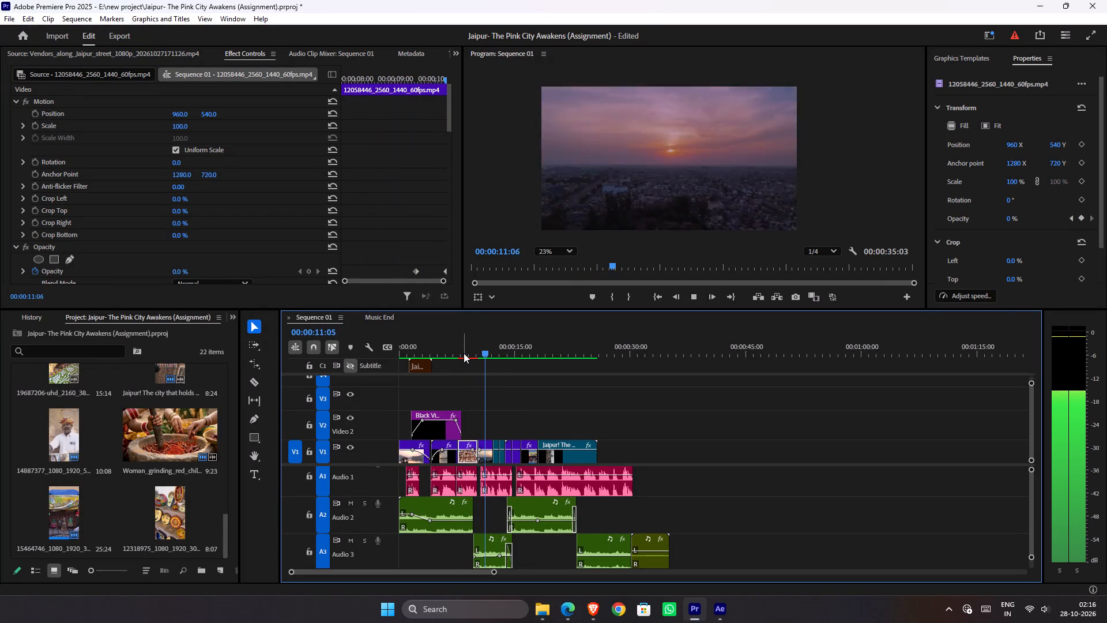
Replay Sequence 01 from the Black Video overlay into the final Jaipur clip, and recheck the section from the sunset city shot through the puppets.
drag(464, 352, 461, 350)
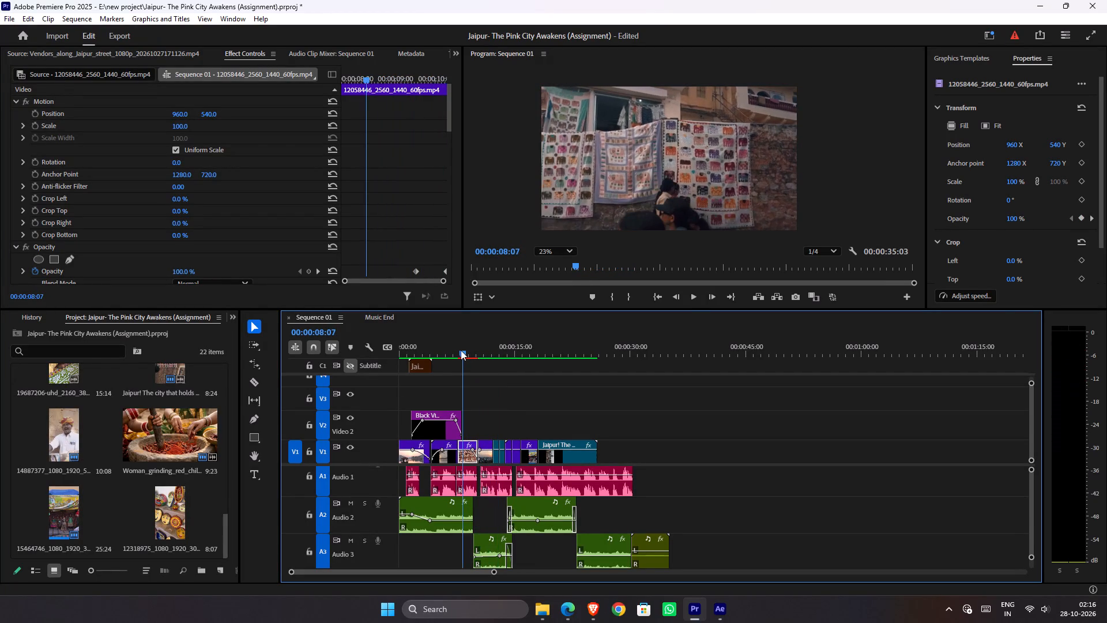
drag(461, 350, 438, 352)
key(space)
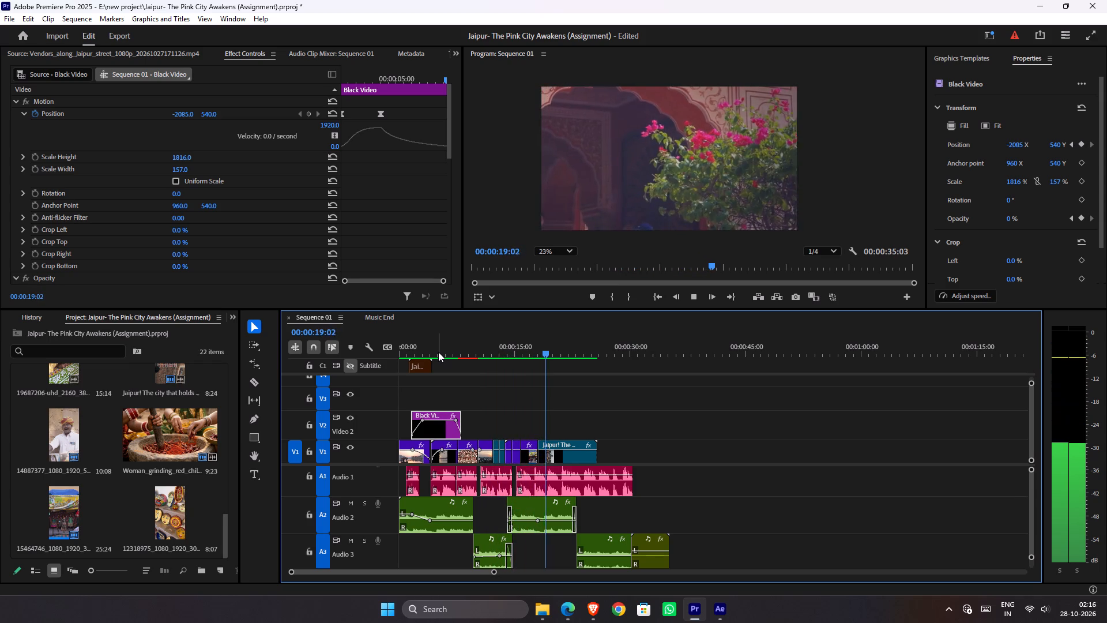
key(space)
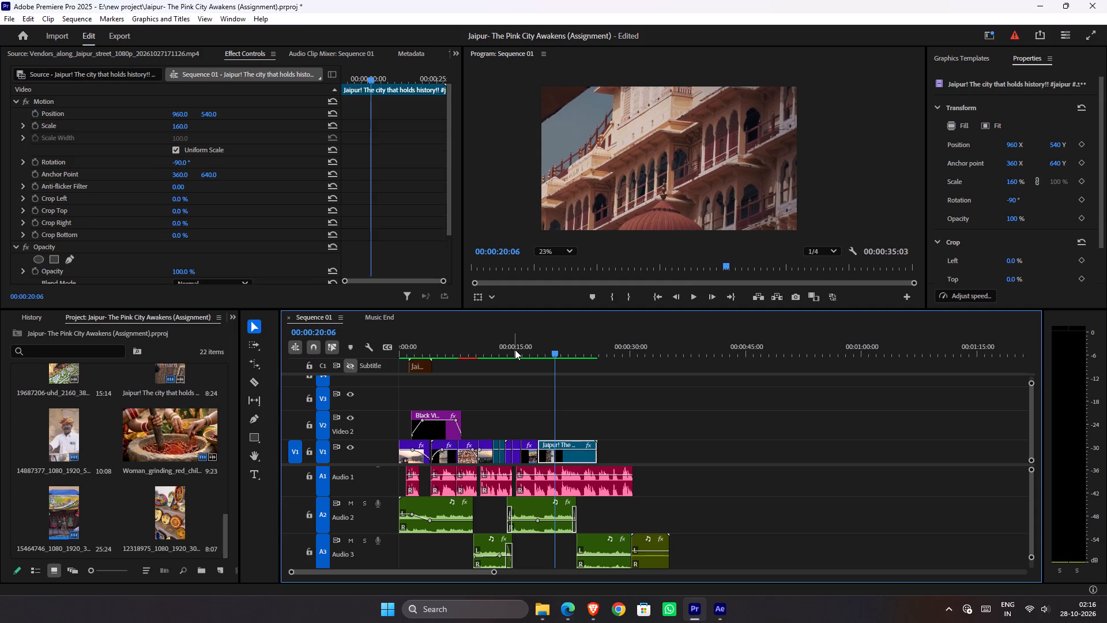
click(515, 350)
key(space)
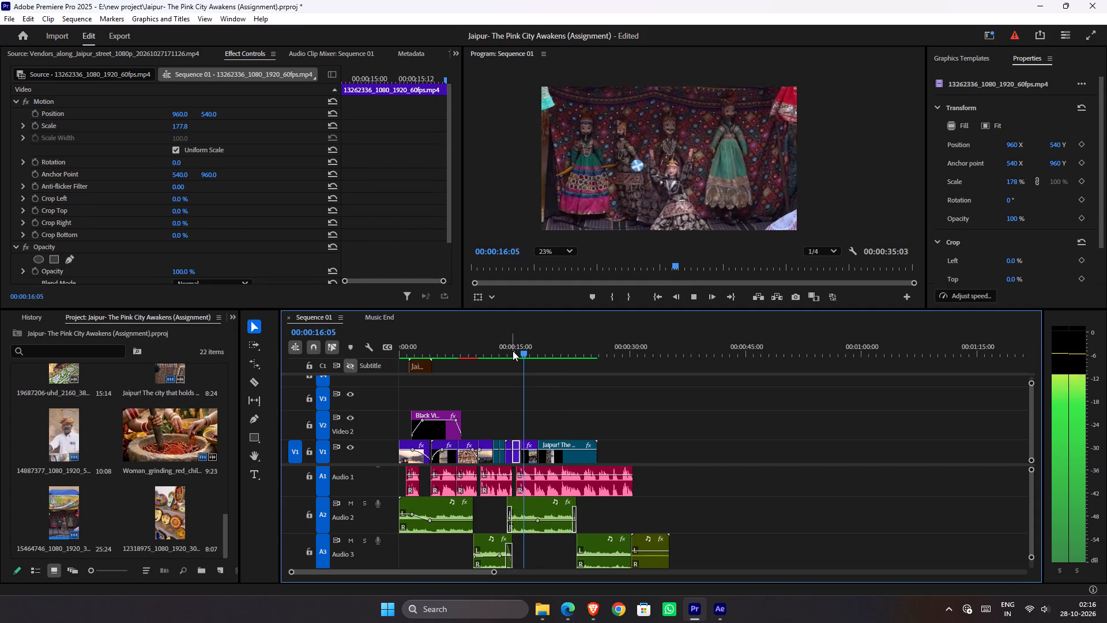
key(space)
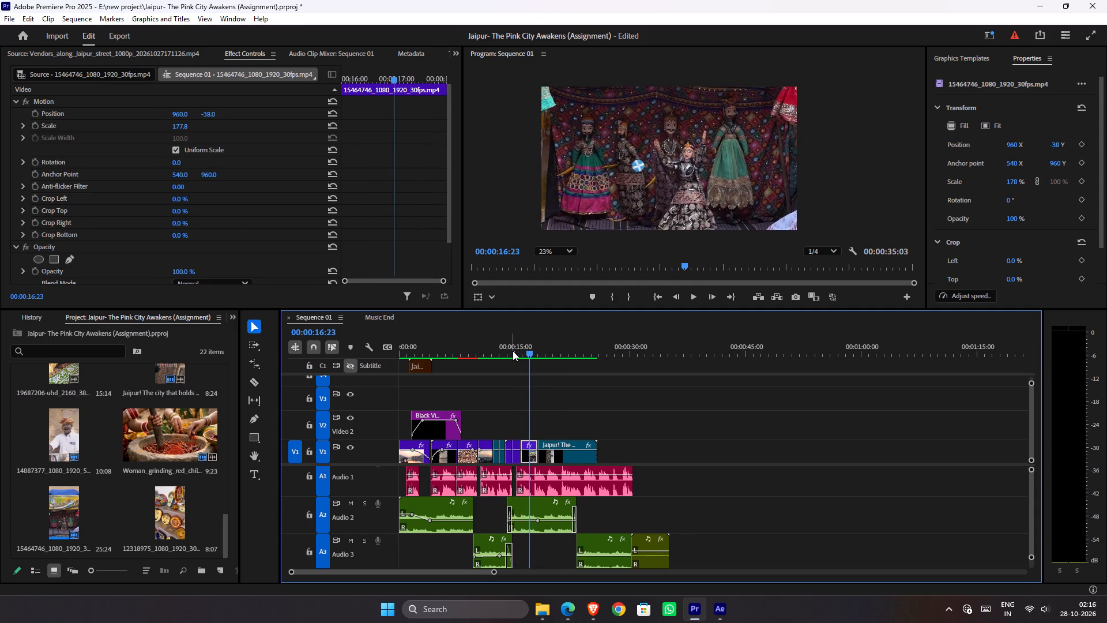
drag(512, 351, 483, 351)
key(space)
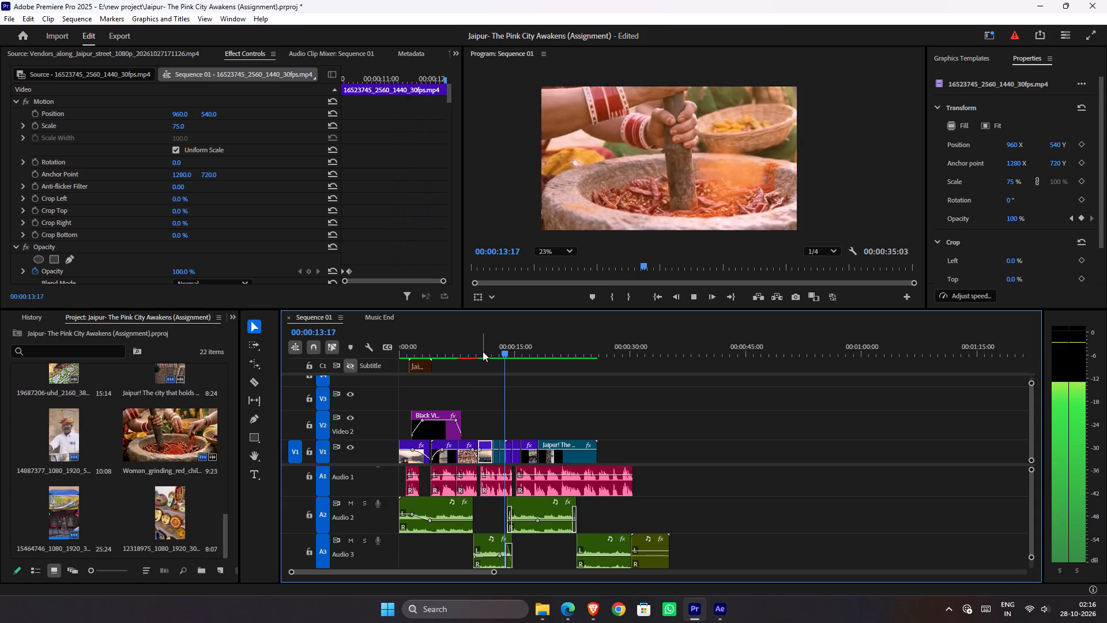
key(space)
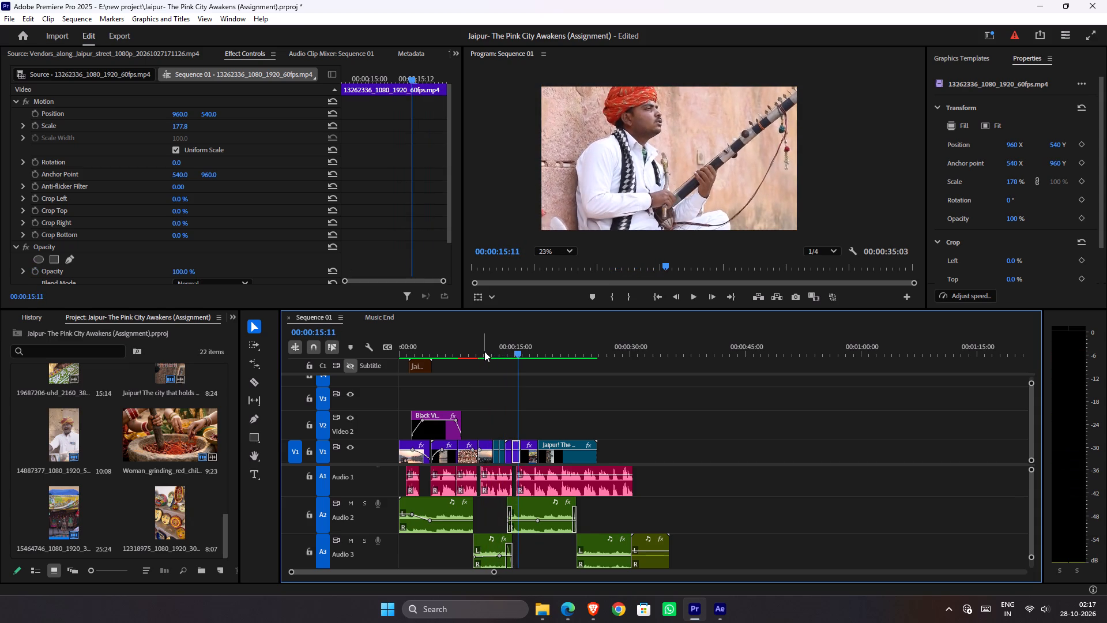
key(space)
key(space)
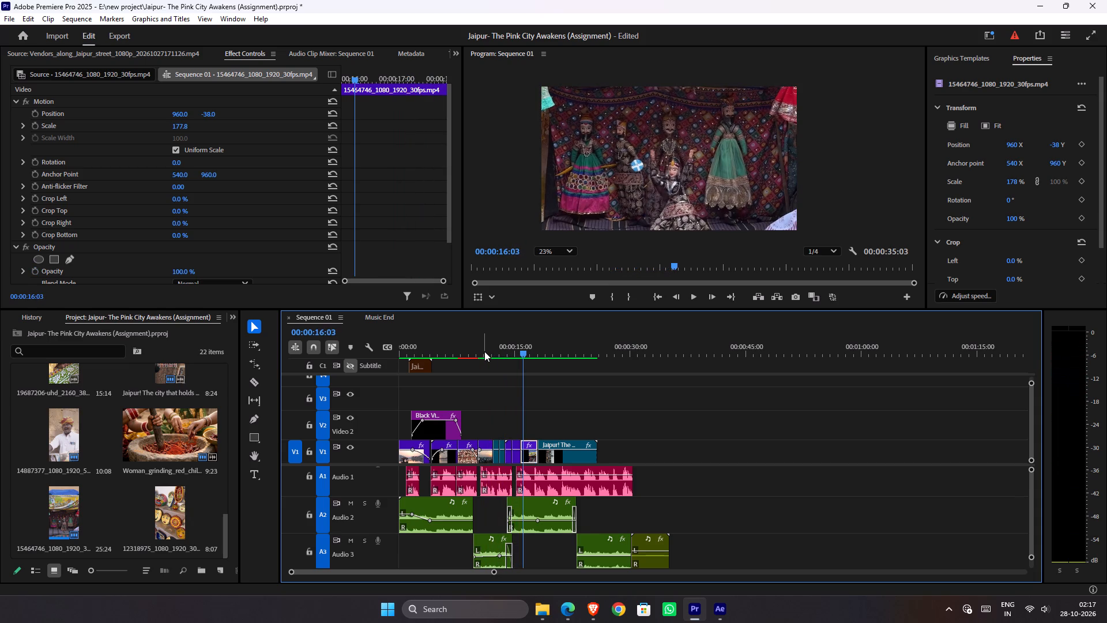
Replay Sequence 01 from the sunset city shot to the puppets, and from the turbaned musician into the final Jaipur clip.
click(498, 350)
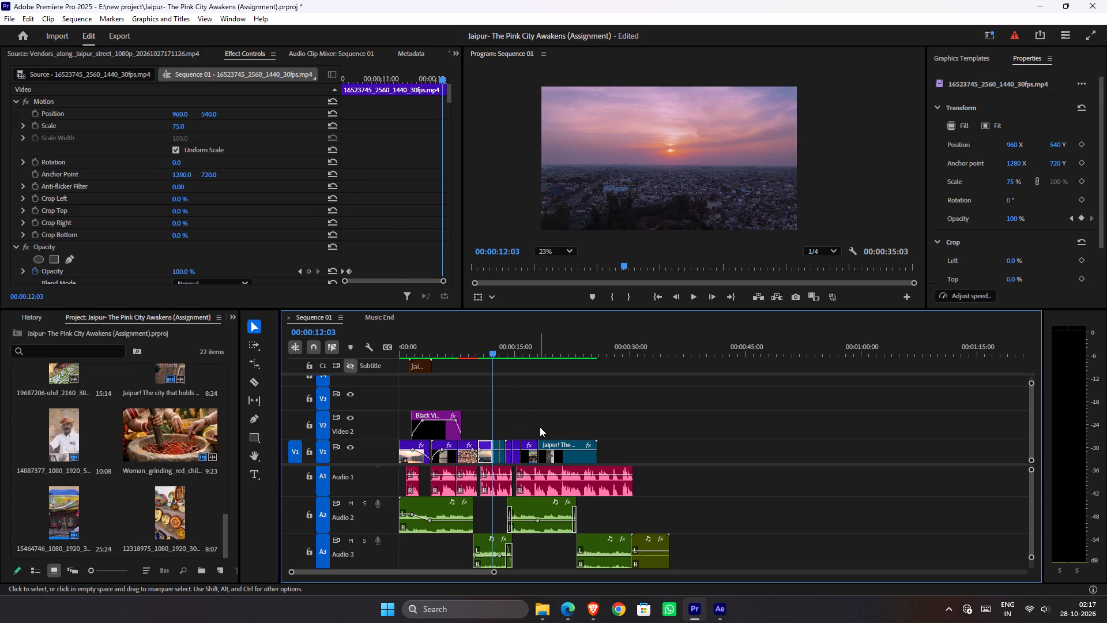
key(space)
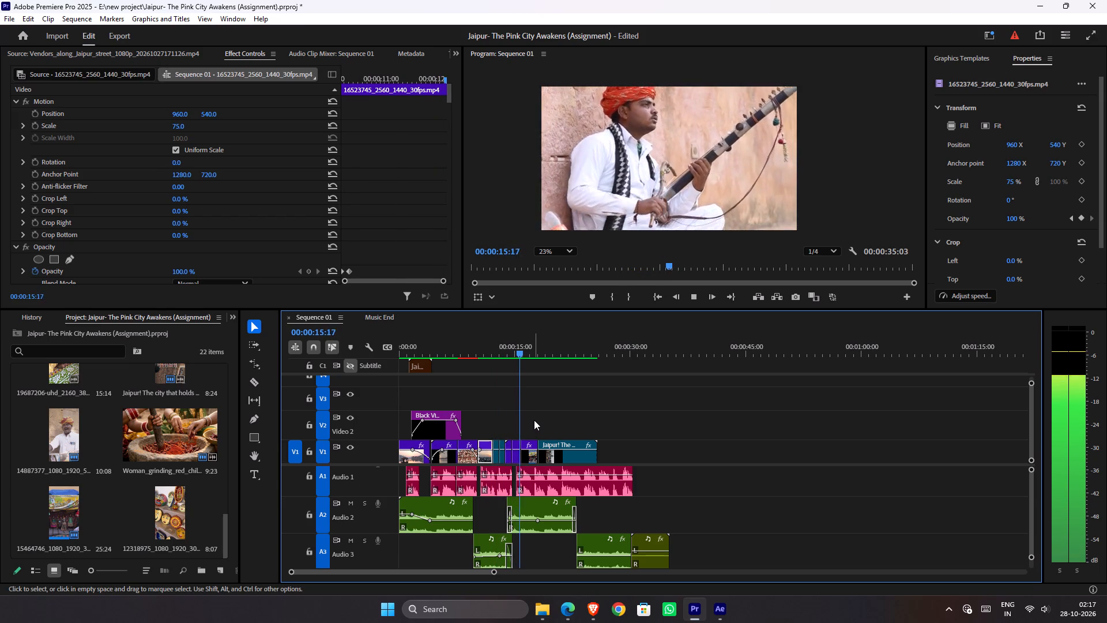
key(space)
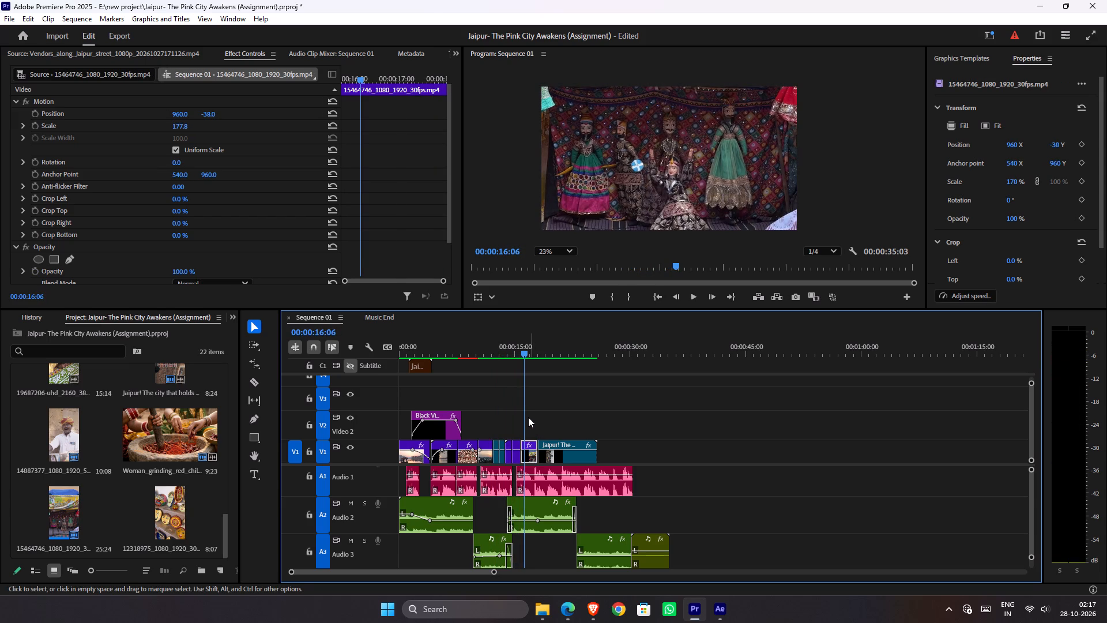
click(515, 351)
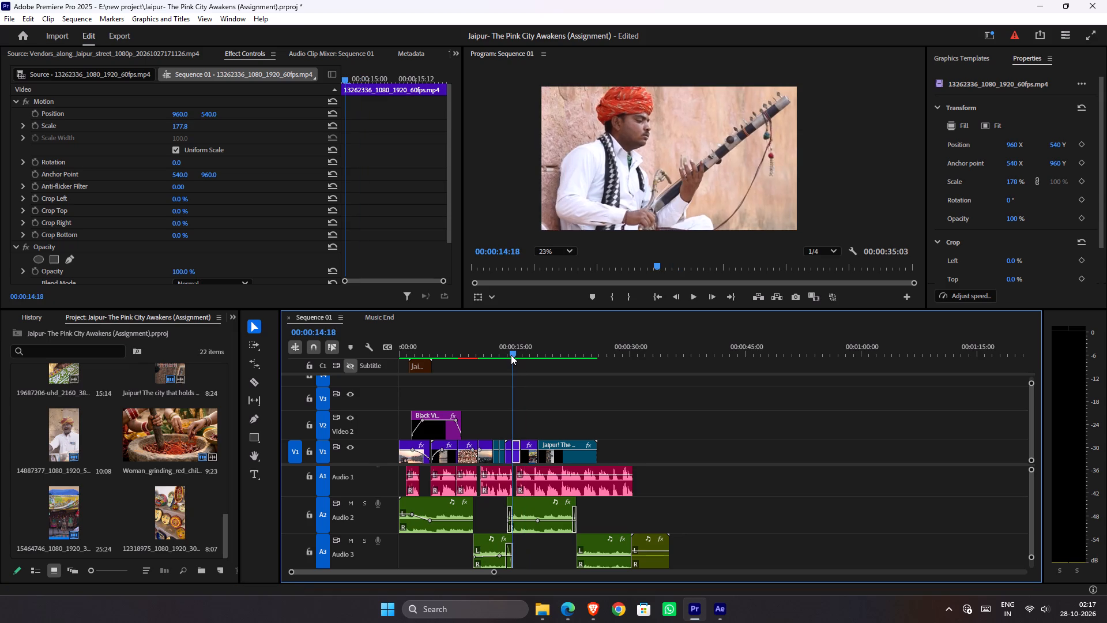
key(space)
key(space)
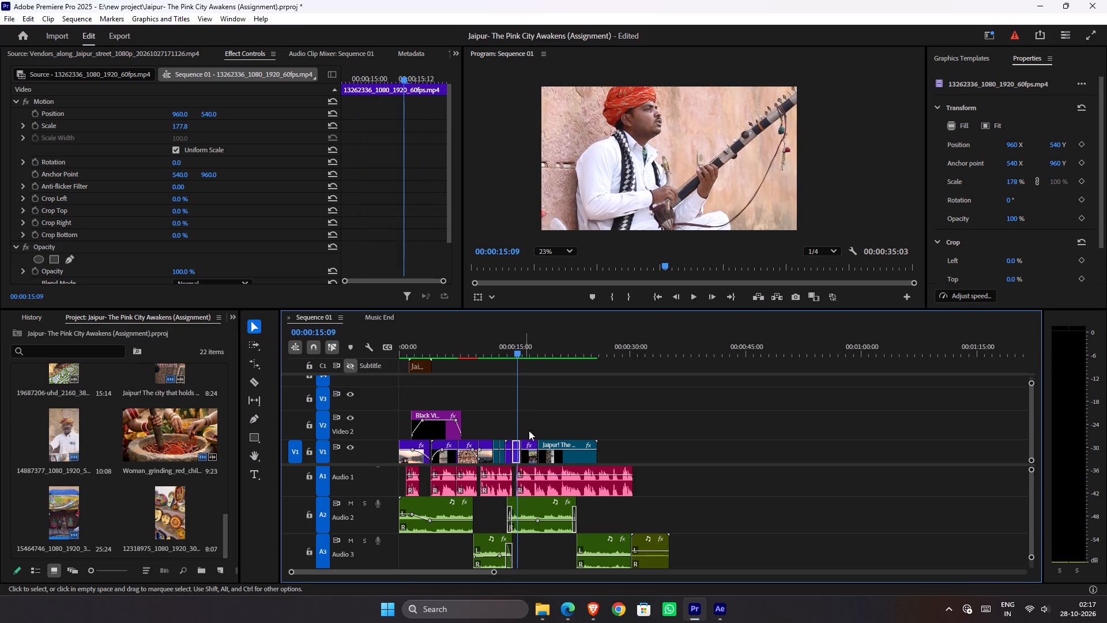
key(space)
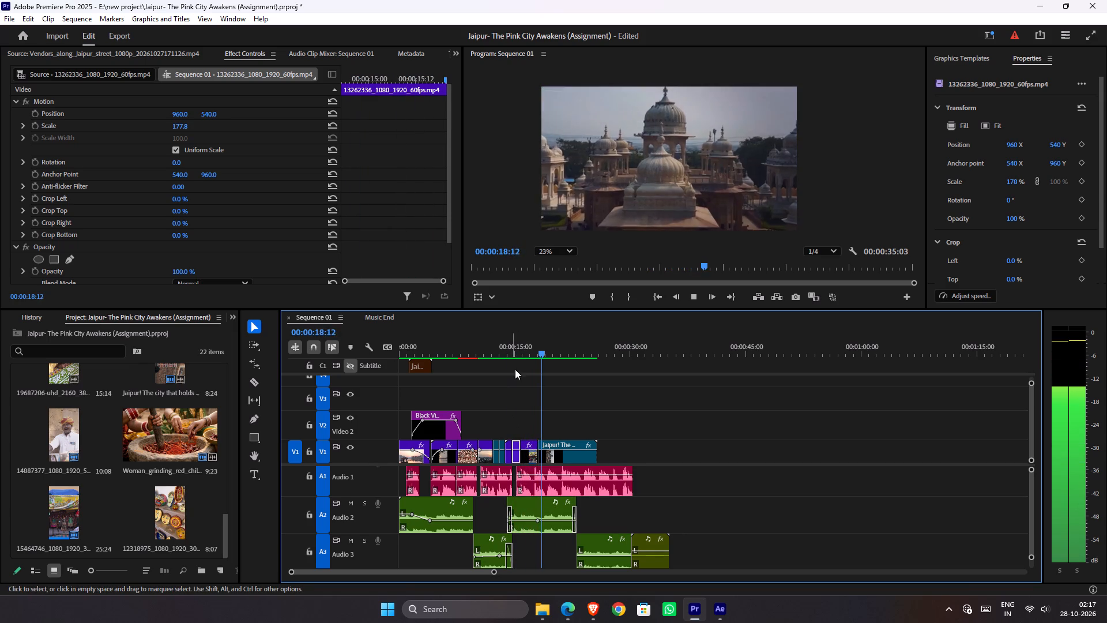
Scrub back to the sunset city shot and replay from the red chili grinding clip through the musician to the puppets.
drag(515, 351, 490, 371)
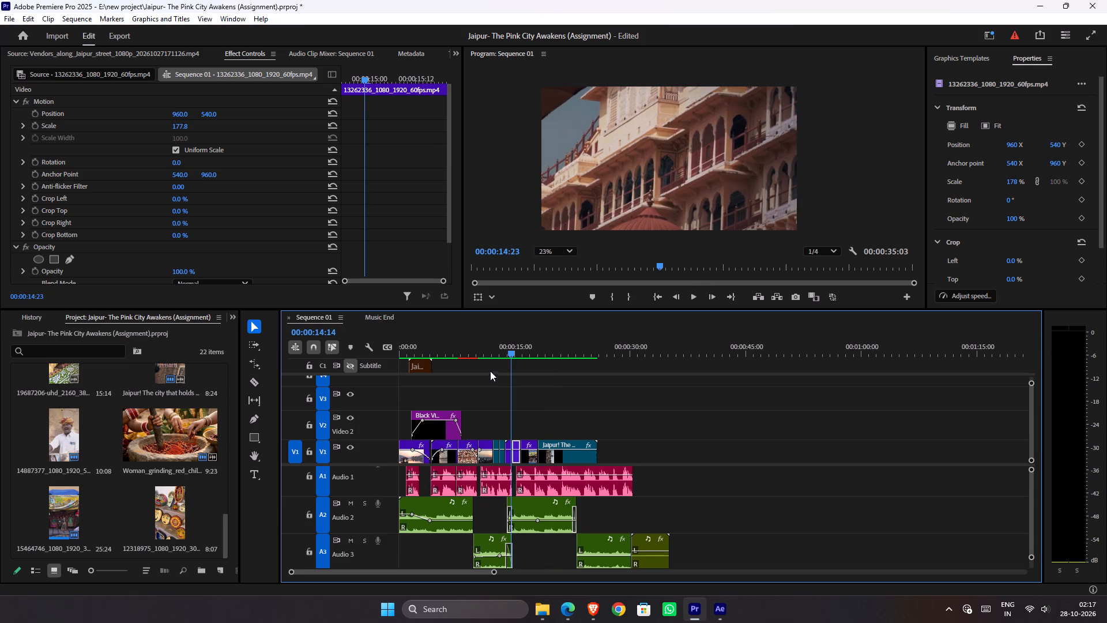
drag(490, 371, 490, 377)
drag(494, 360, 509, 369)
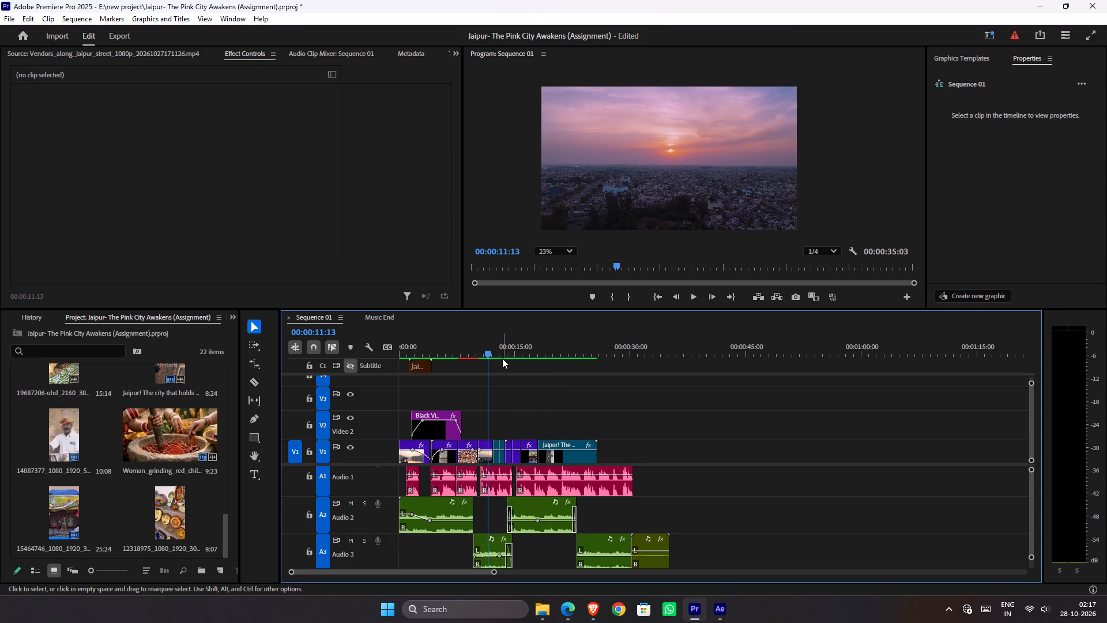
click(502, 356)
key(space)
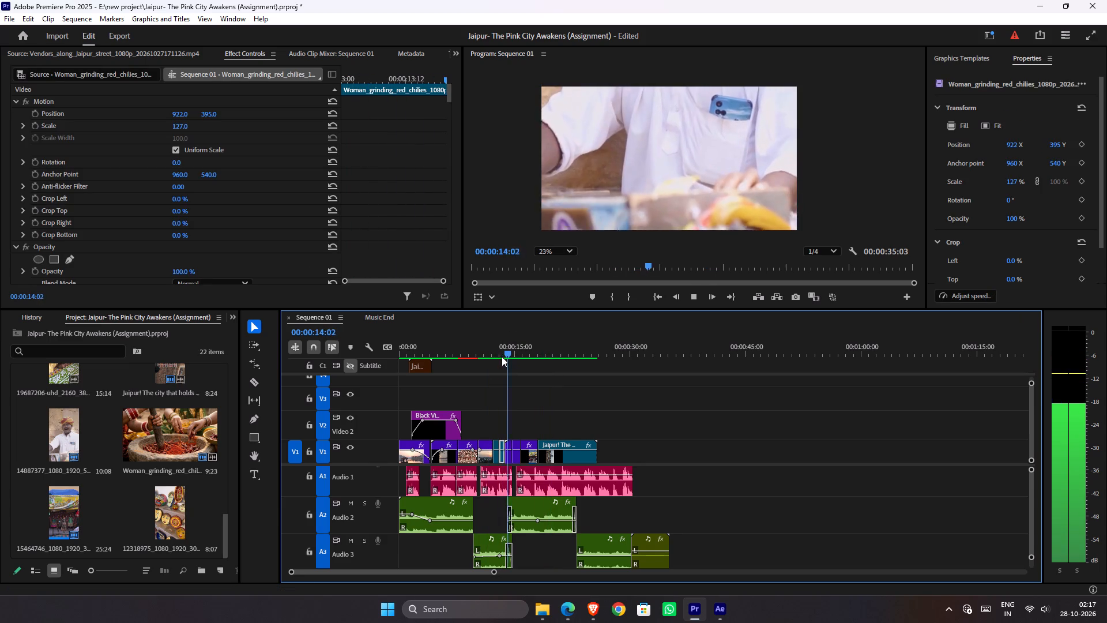
key(space)
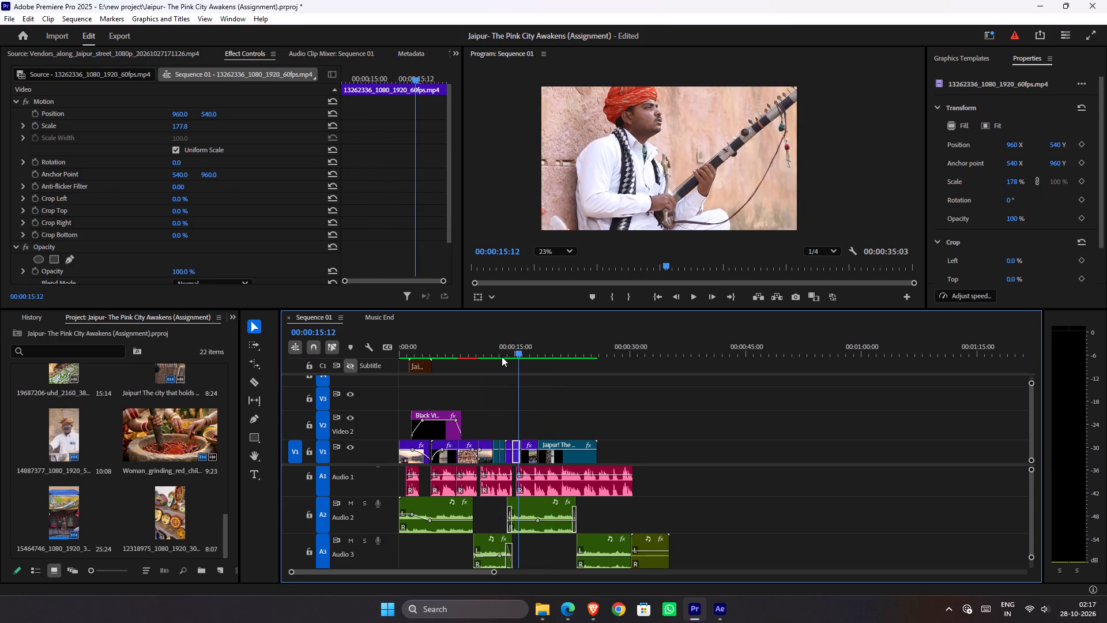
key(space)
key(space)
key(space)
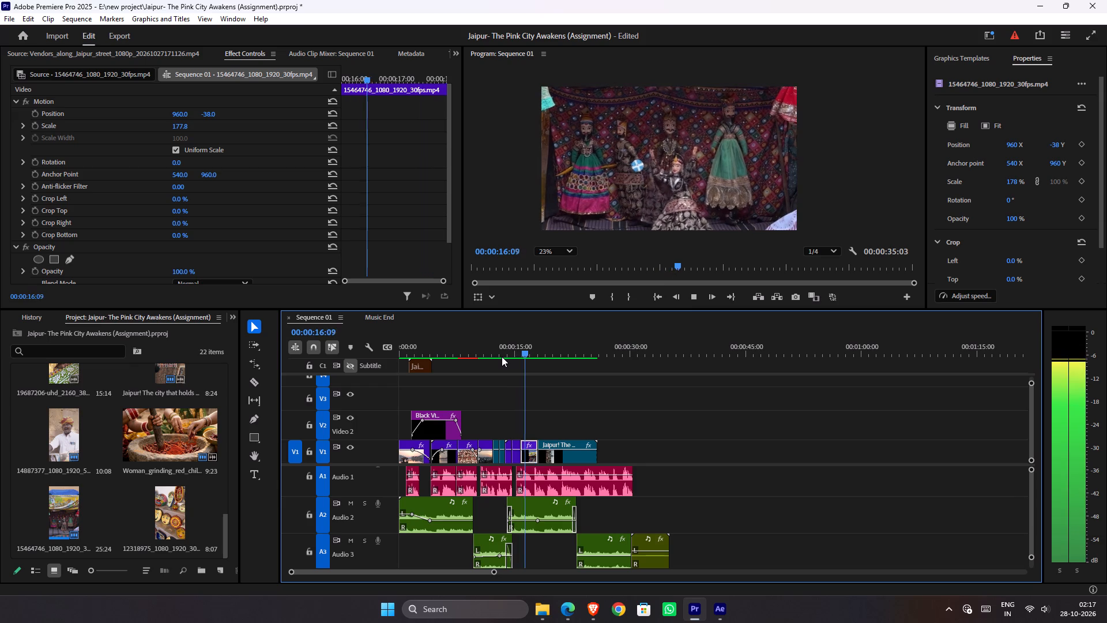
key(space)
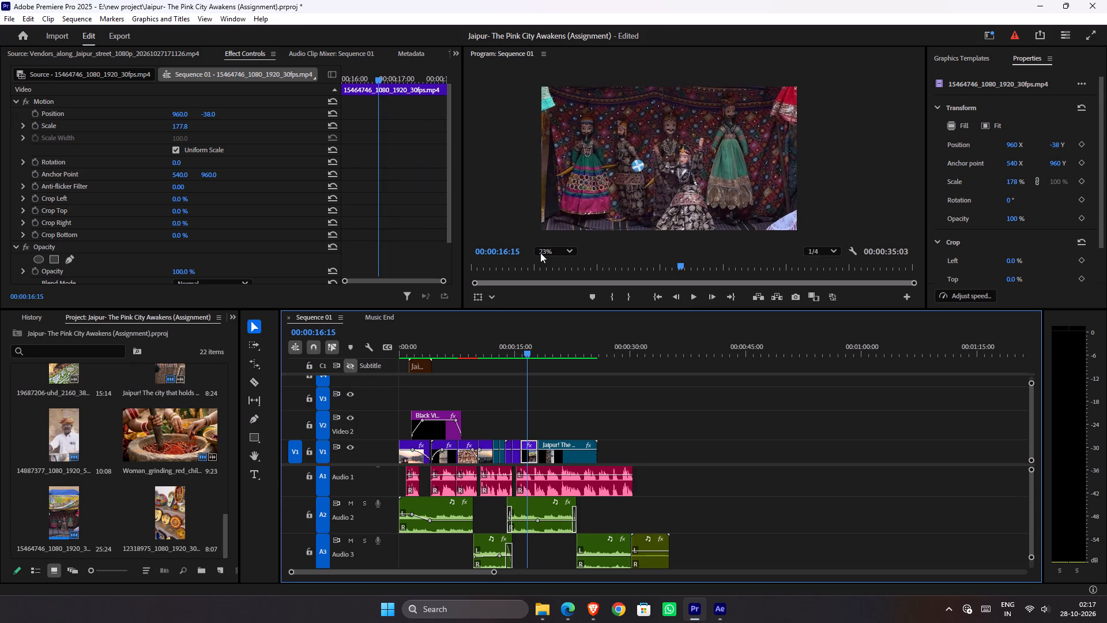
Save the Jaipur- The Pink City Awakens (Assignment) project.
key(ctrl+s)
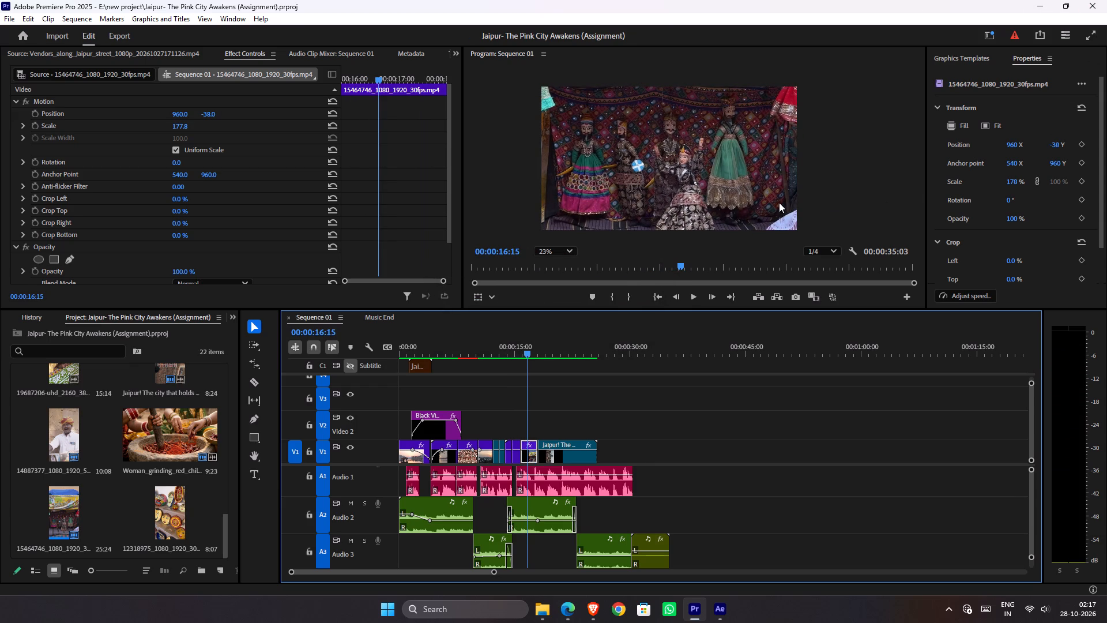
Play Sequence 01 from the puppets into the final Jaipur clip to check its palace and window shots.
key(space)
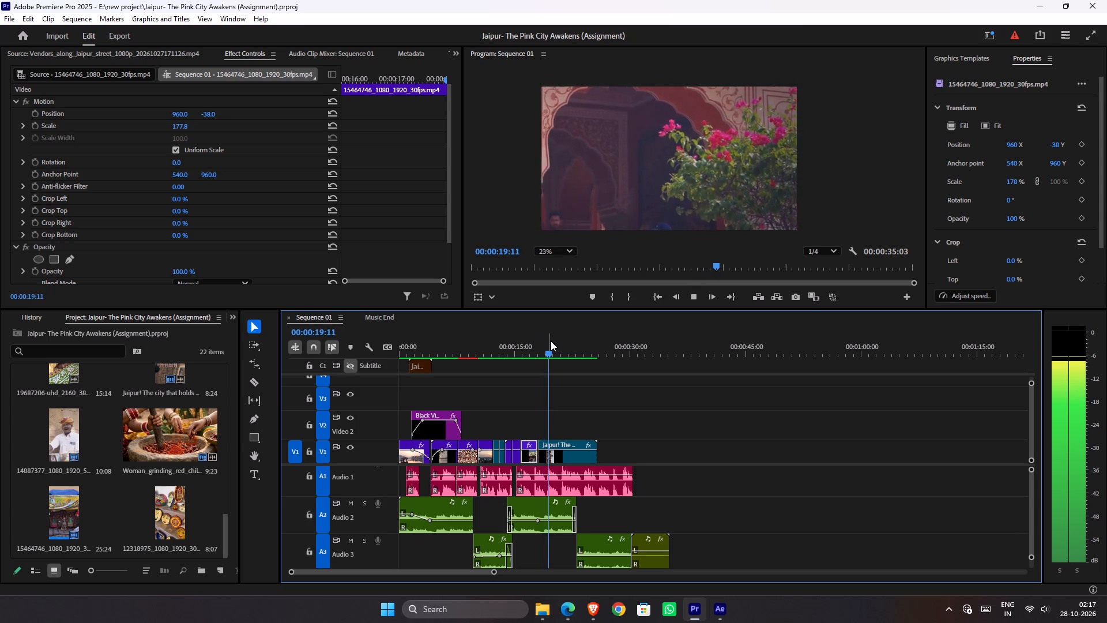
key(space)
key(space)
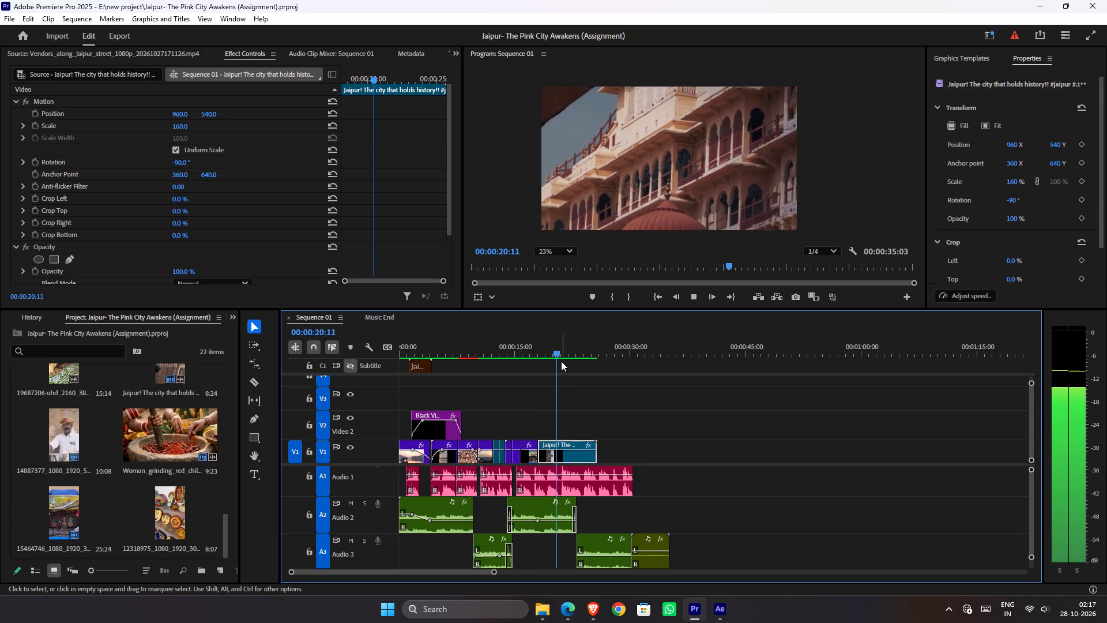
key(space)
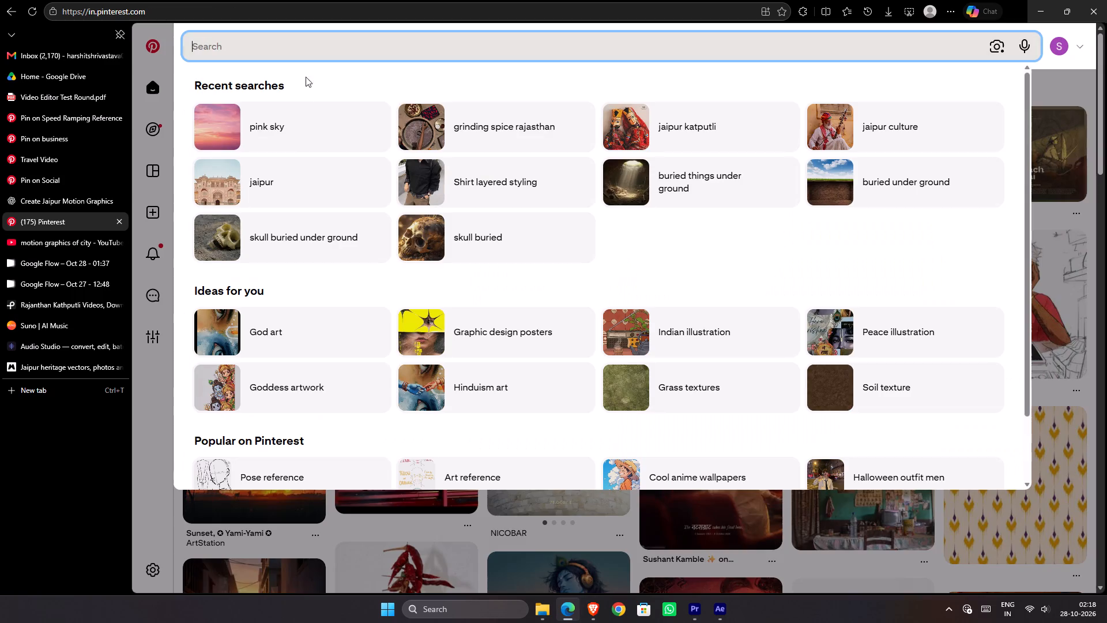
click(711, 137)
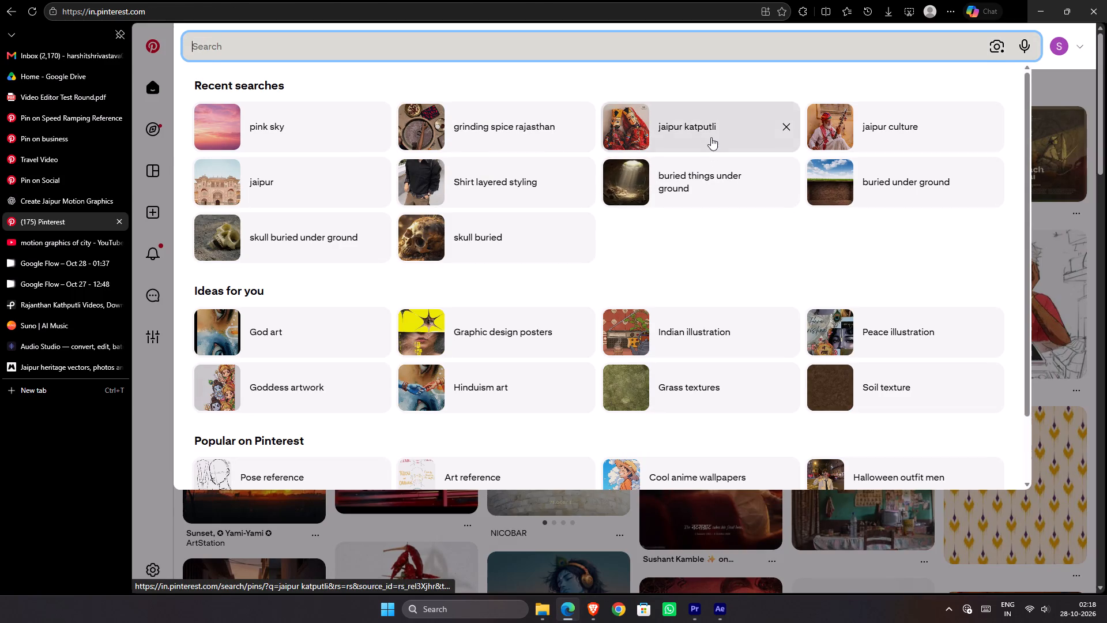
drag(296, 43, 219, 47)
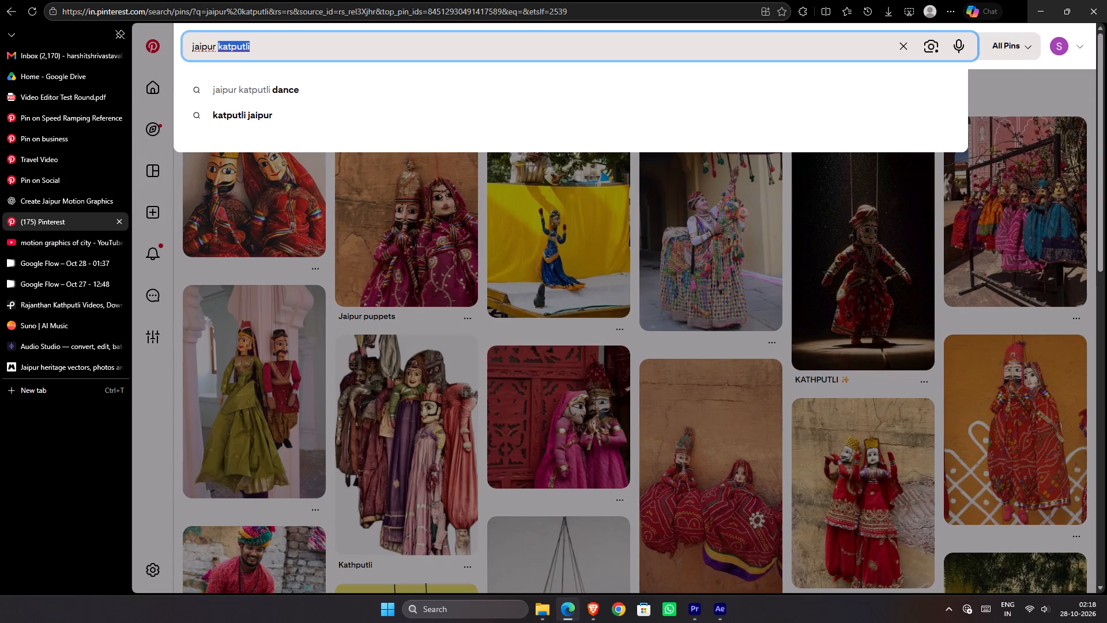
key(m)
key(o)
key(t)
key(i)
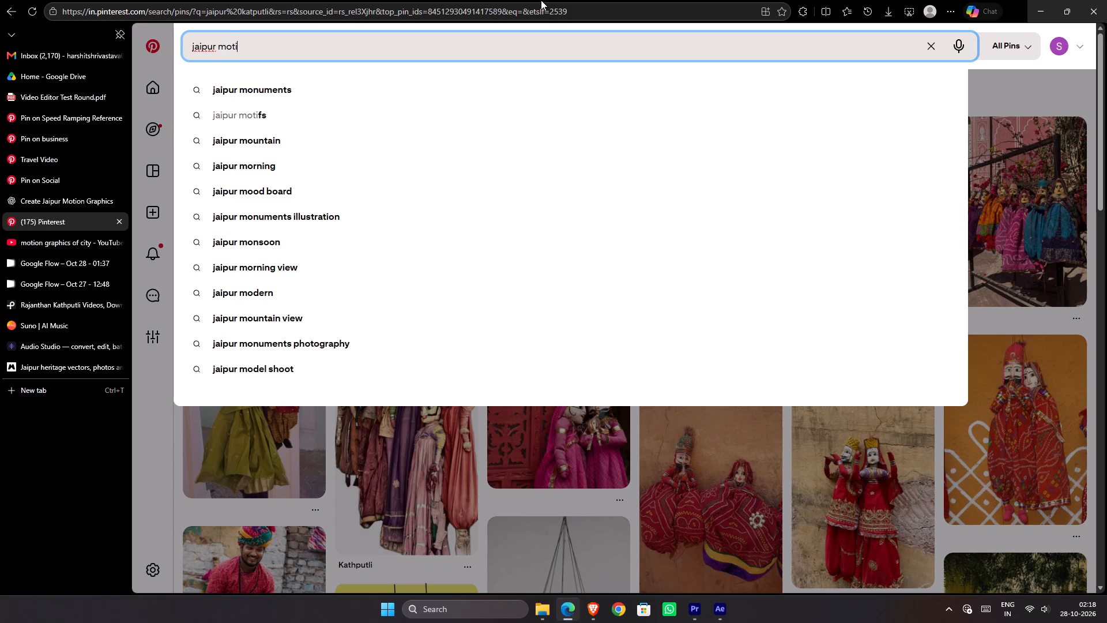
key(f)
key(Return)
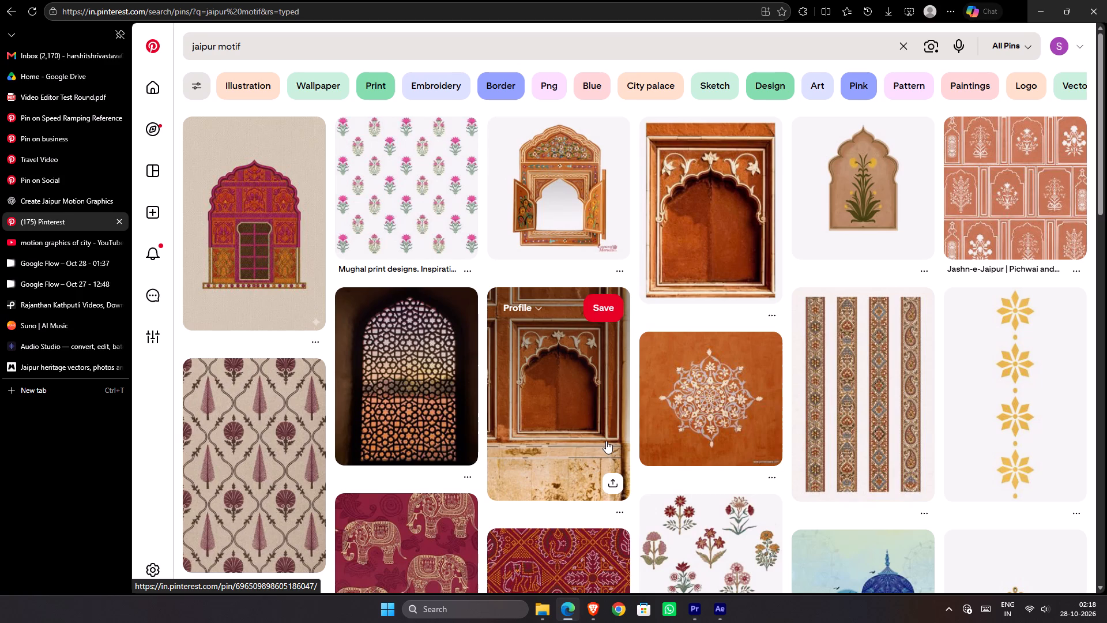
Download the image of the pink and orange embroidered Jaipur window arch, and return to the motif results.
click(268, 252)
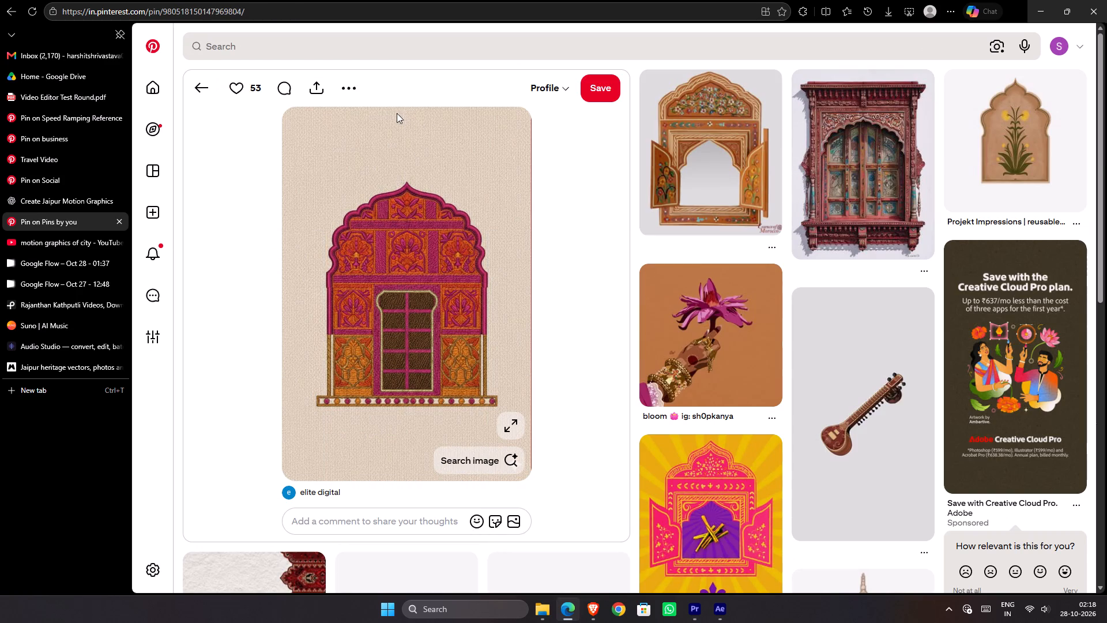
click(352, 88)
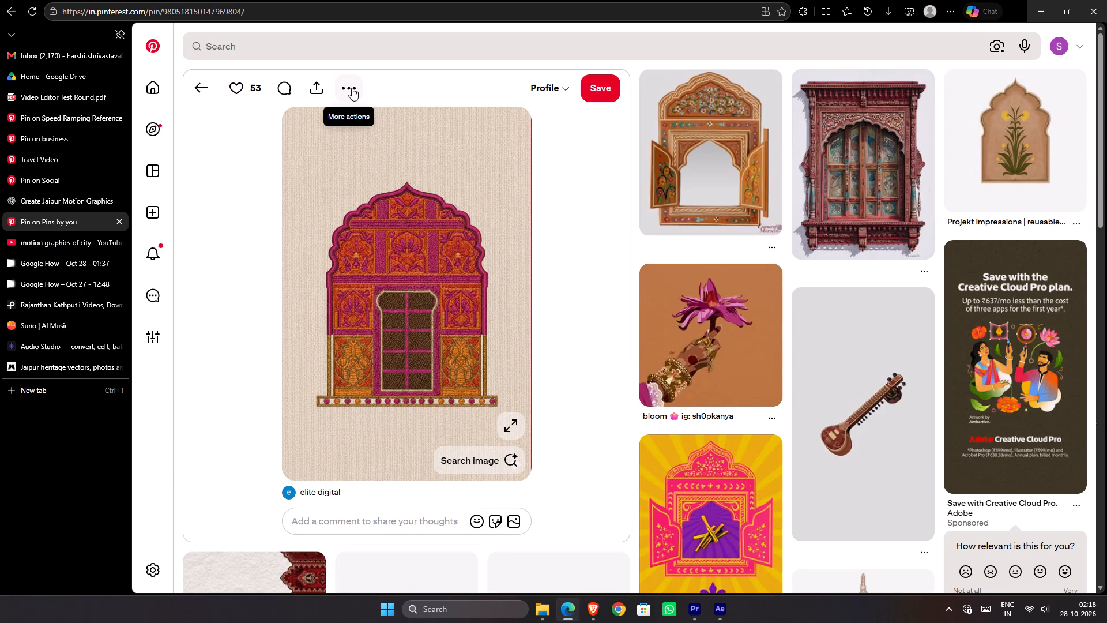
click(351, 119)
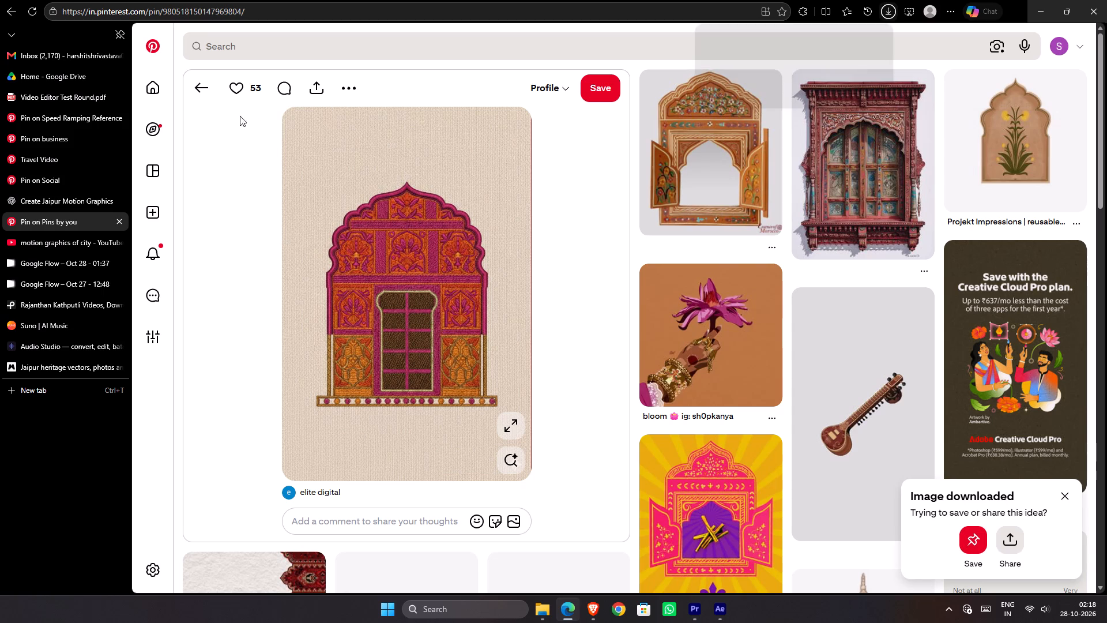
click(194, 92)
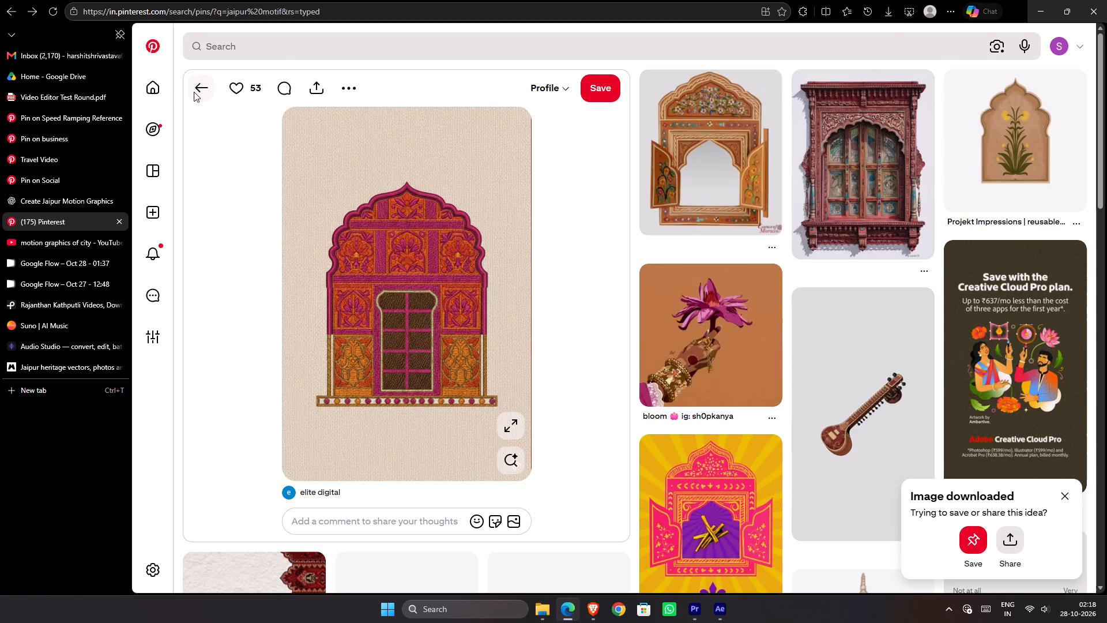
Look through the Pinterest "jaipur motif" results for arch, floral, elephant and border artwork suited to the motion graphics.
scroll(784, 392, down, 1)
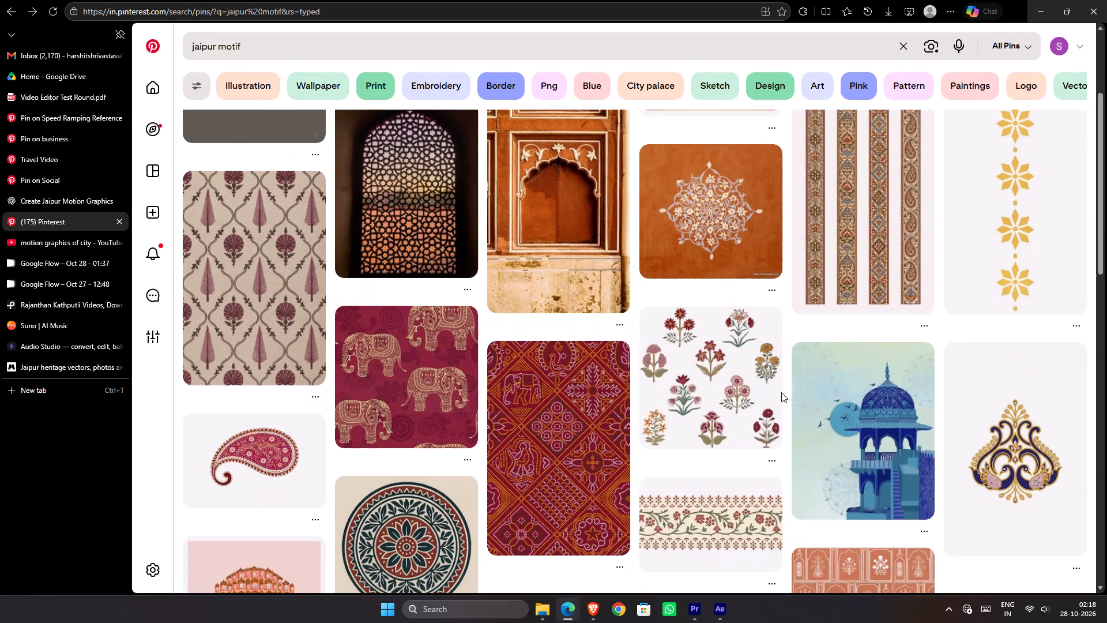
scroll(757, 390, down, 1)
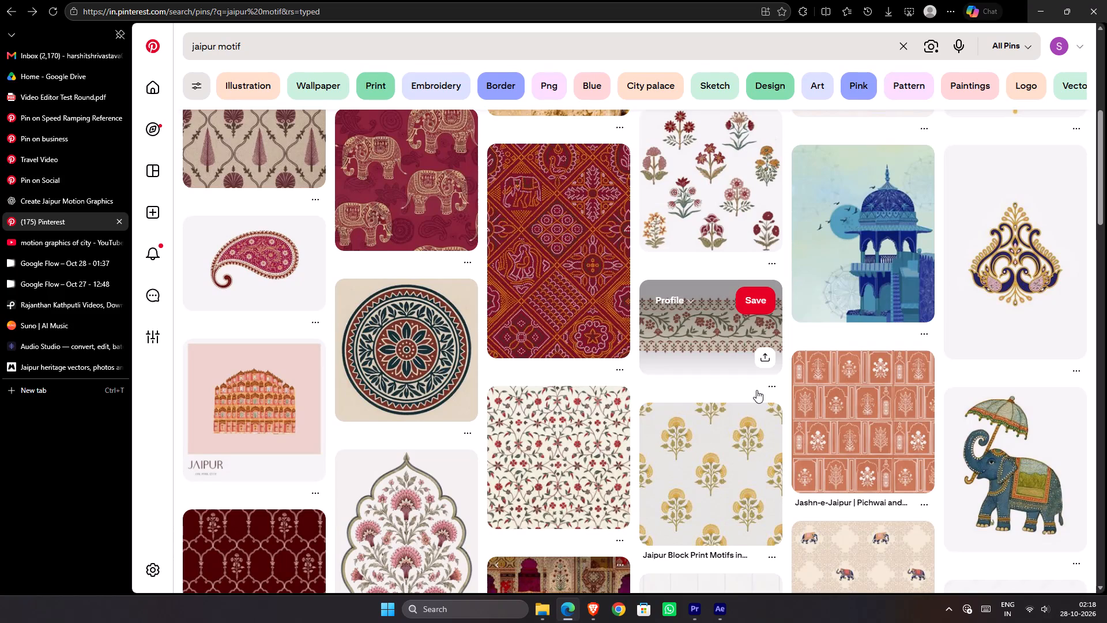
scroll(756, 390, down, 1)
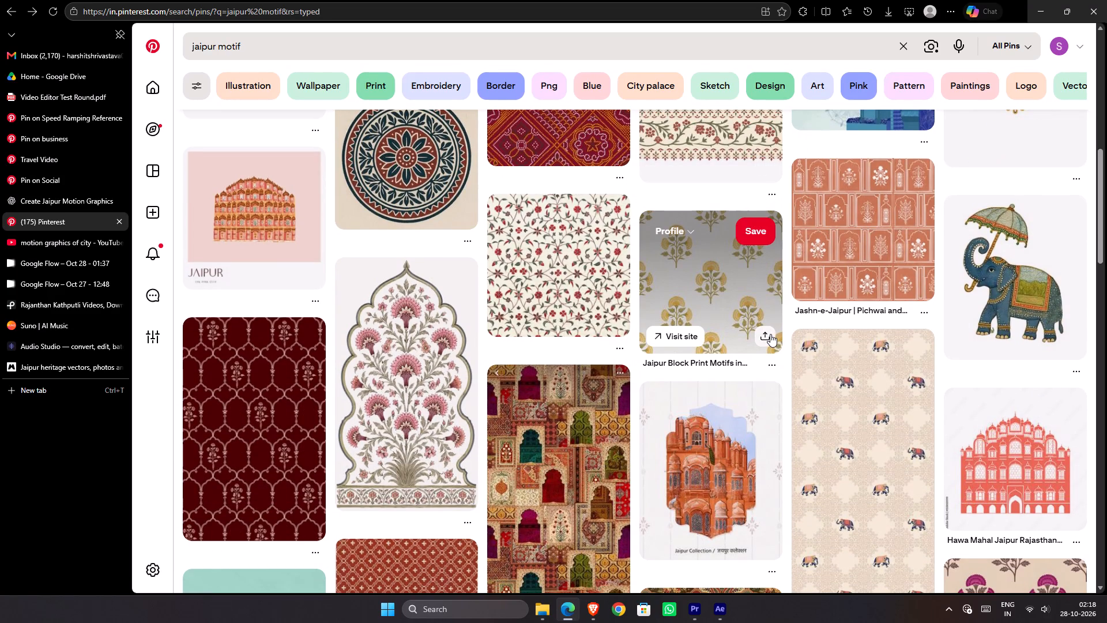
scroll(769, 334, up, 1)
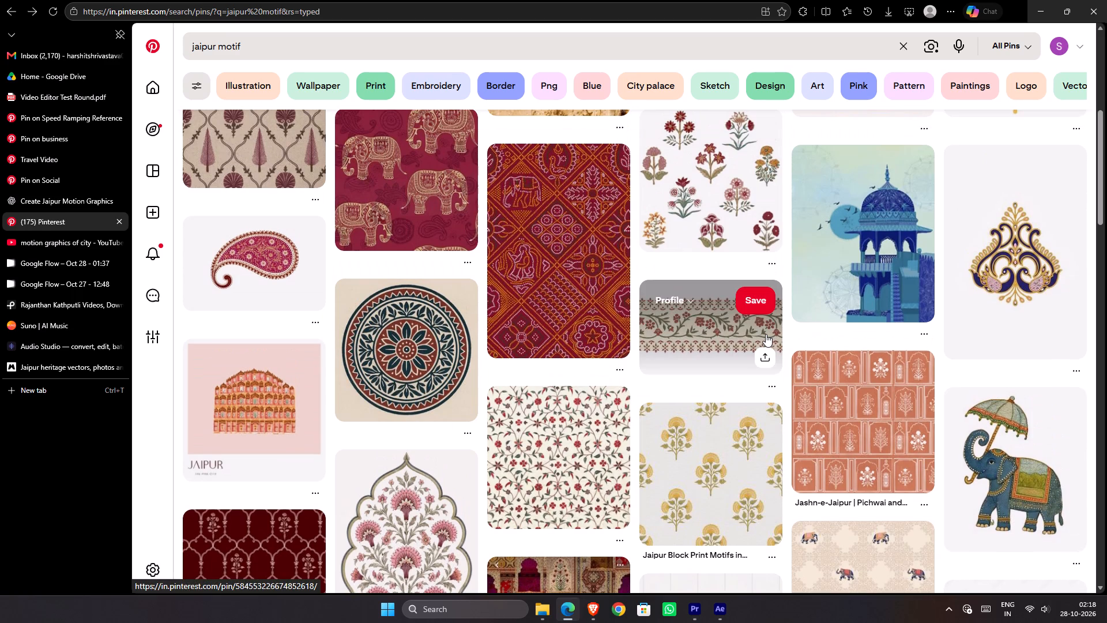
scroll(766, 334, up, 2)
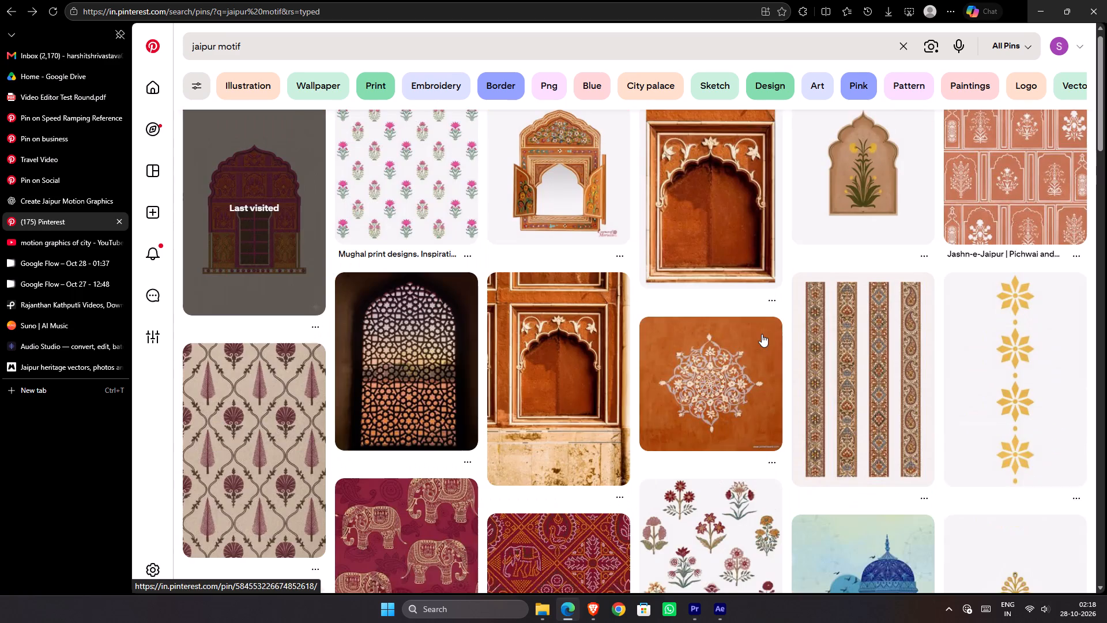
scroll(762, 334, down, 7)
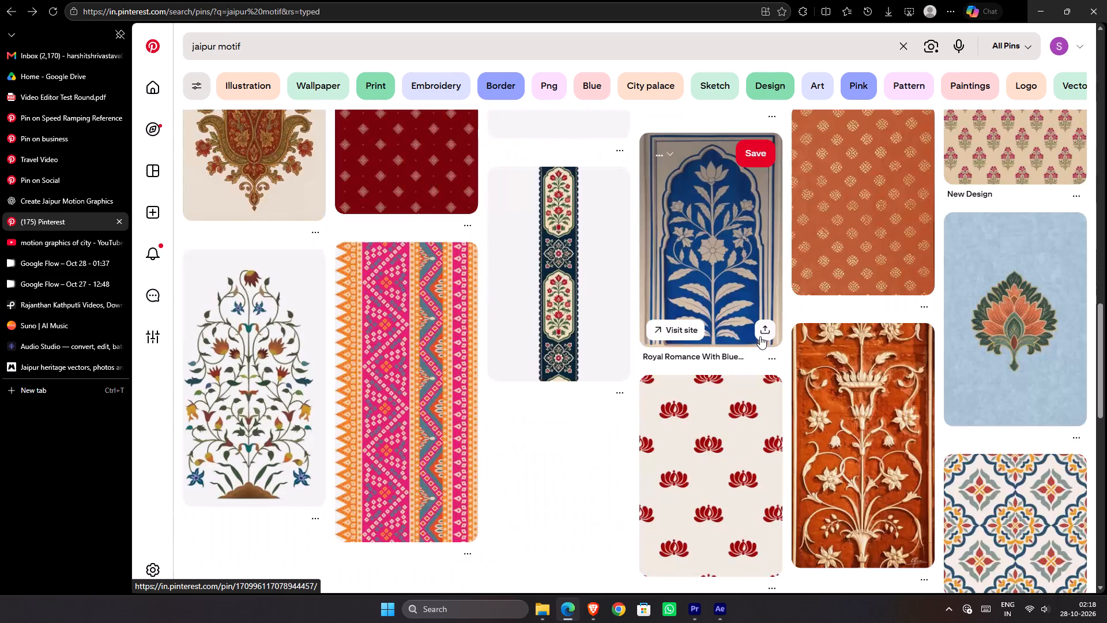
scroll(745, 356, down, 2)
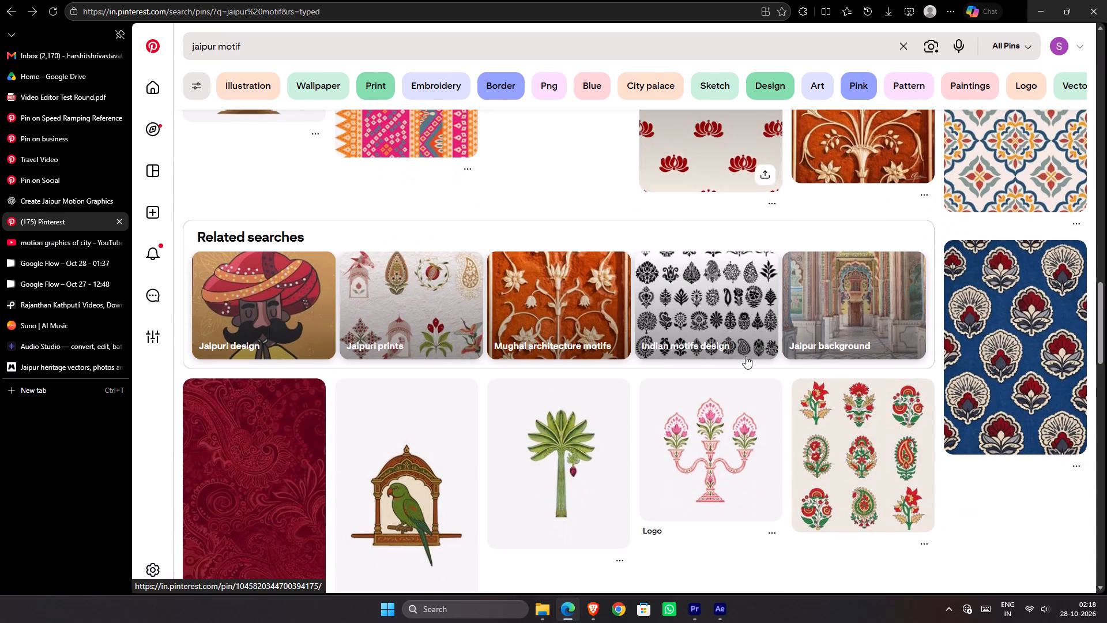
scroll(745, 356, down, 1)
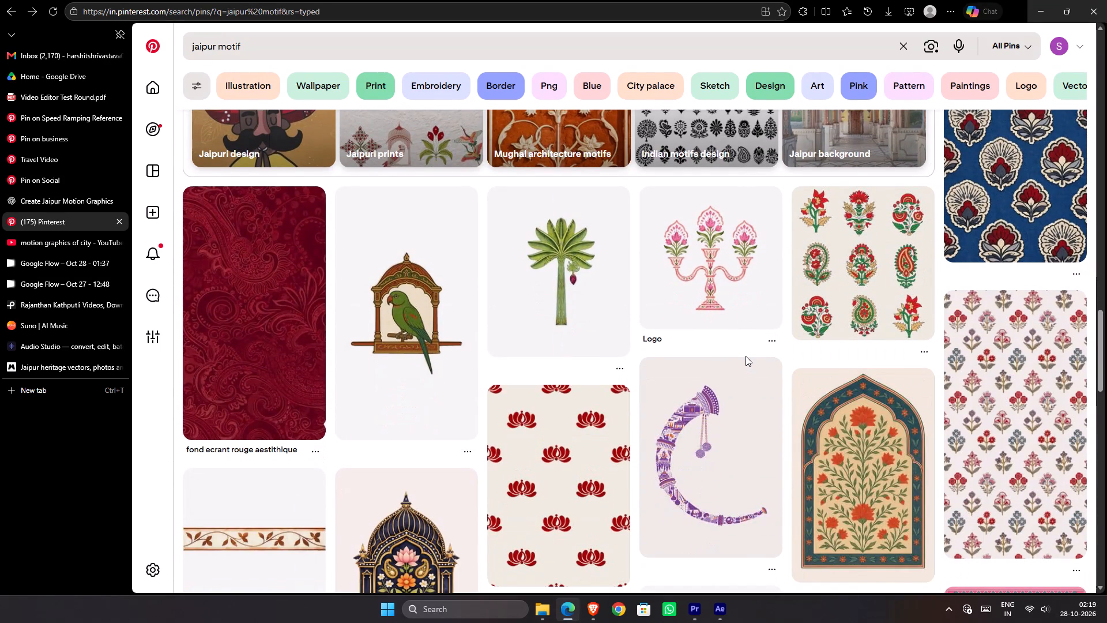
scroll(745, 356, up, 2)
scroll(745, 356, down, 2)
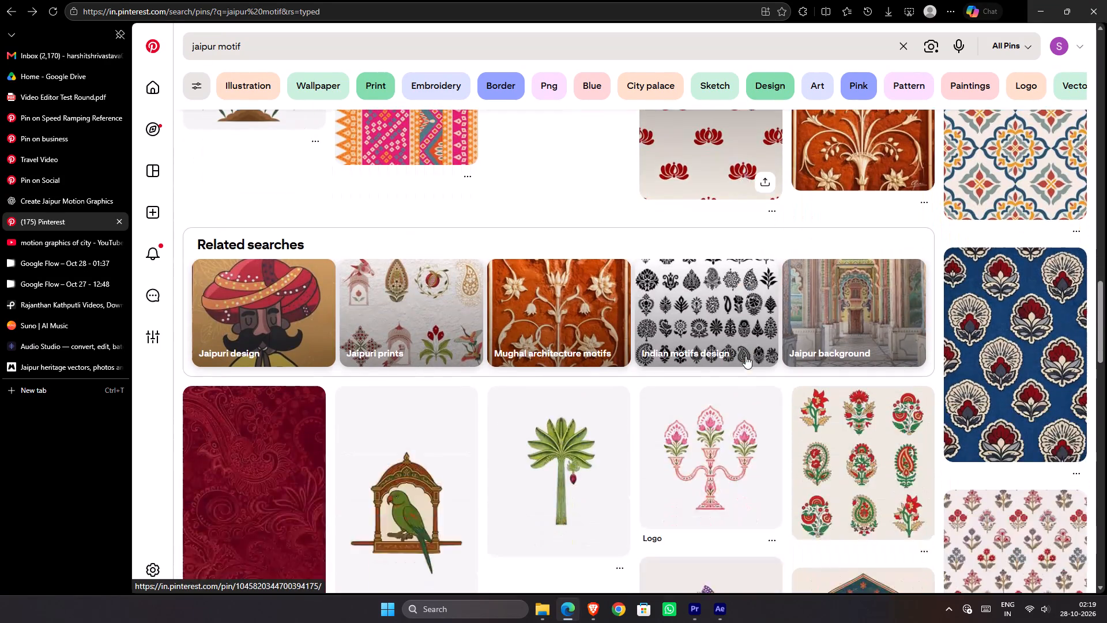
scroll(745, 356, down, 3)
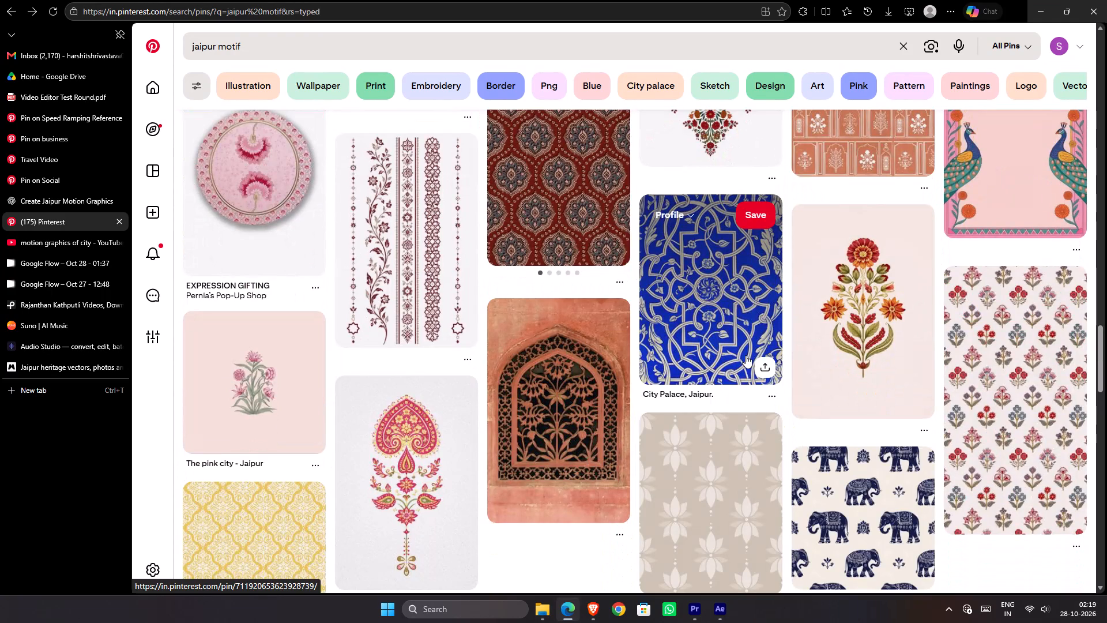
scroll(745, 355, down, 2)
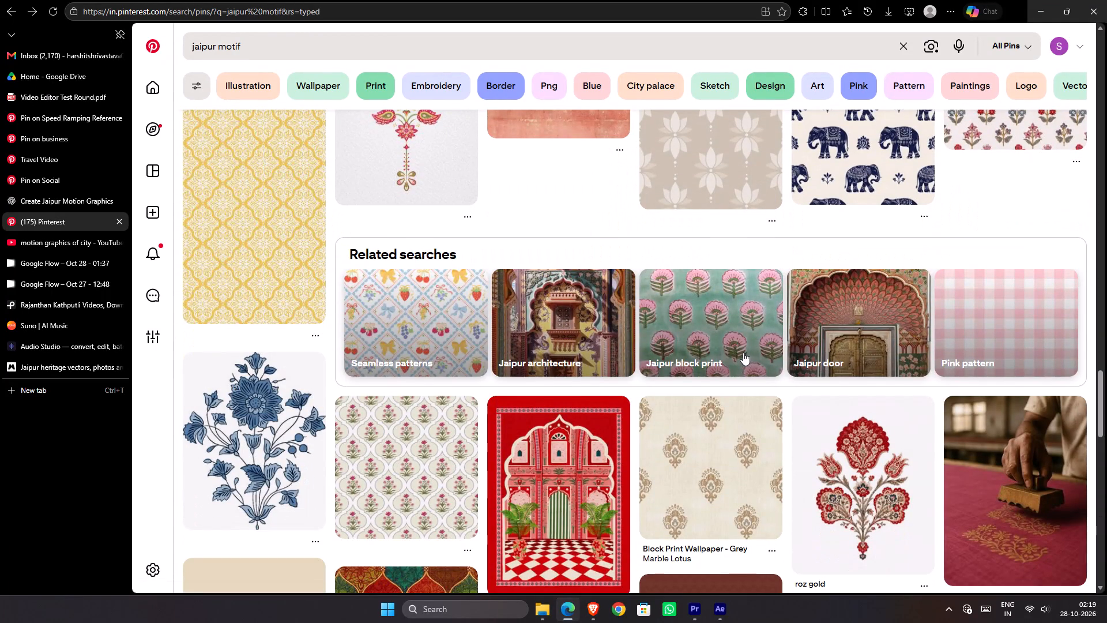
scroll(743, 352, down, 2)
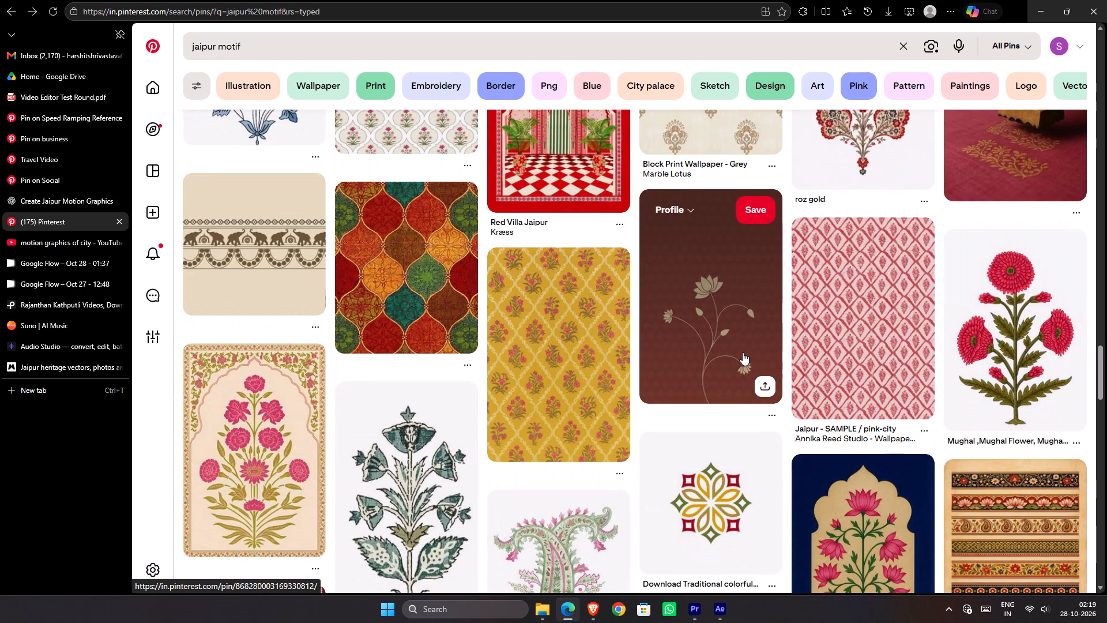
scroll(743, 352, down, 2)
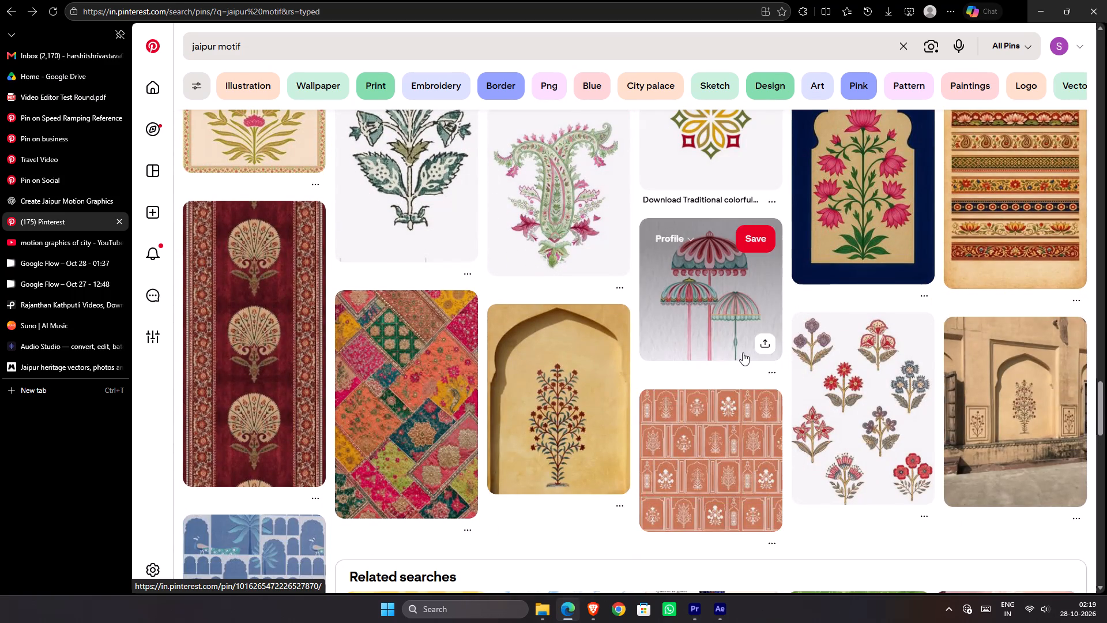
scroll(743, 352, down, 1)
scroll(743, 352, up, 1)
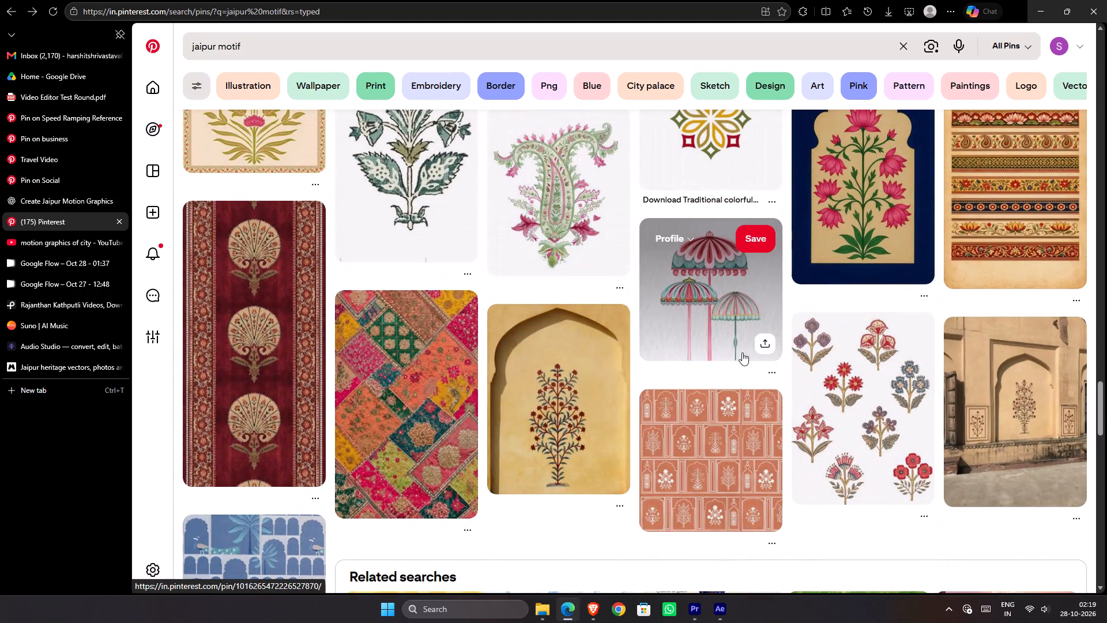
scroll(742, 352, down, 2)
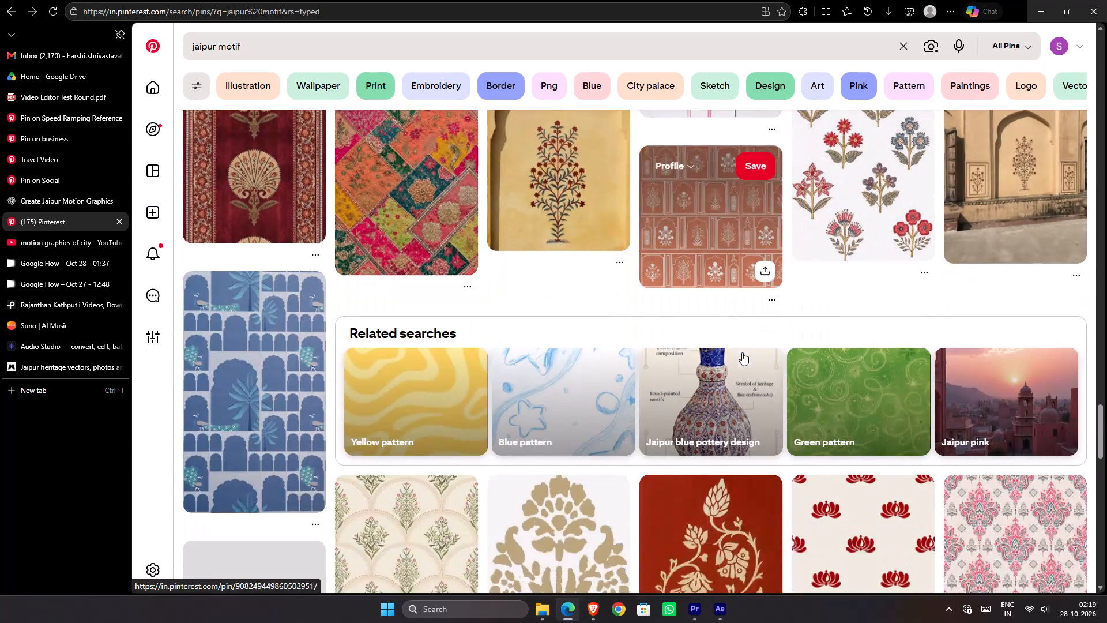
scroll(742, 352, down, 2)
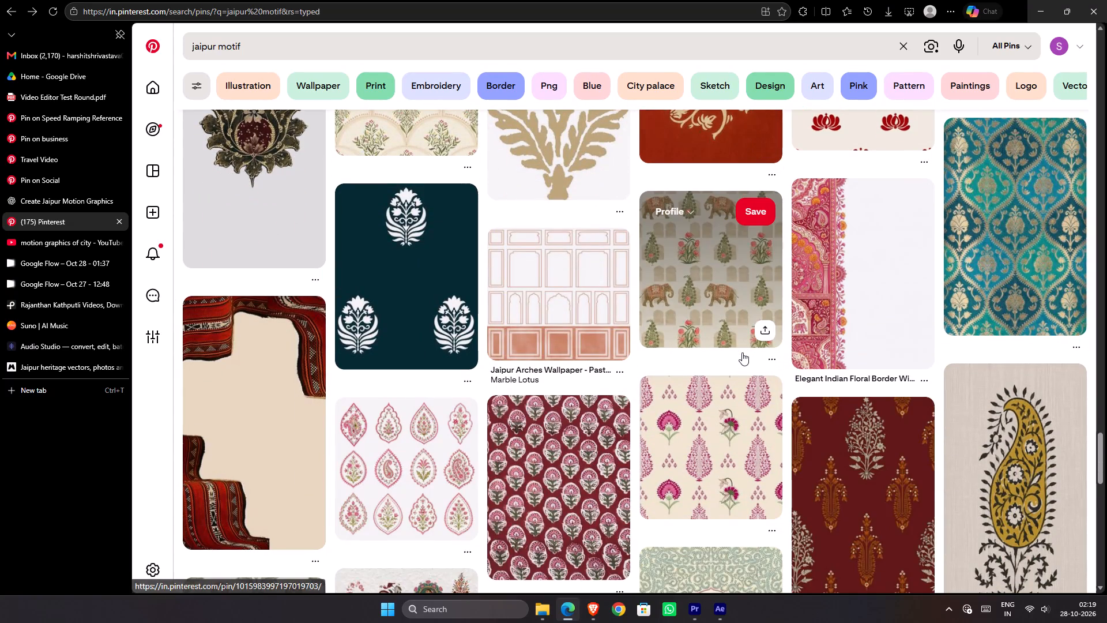
scroll(742, 352, down, 3)
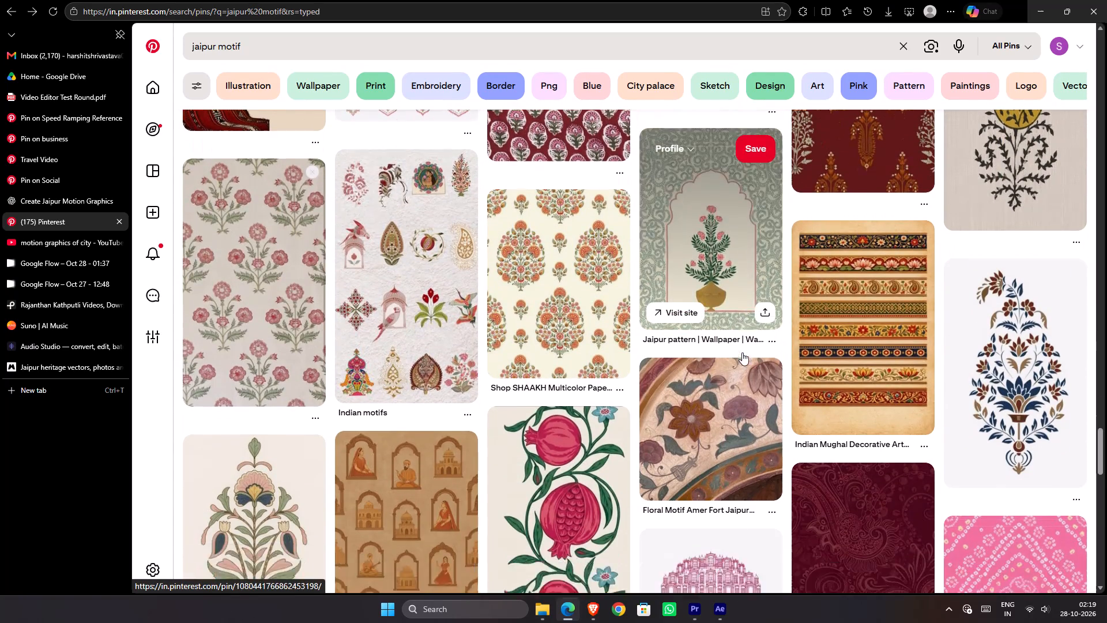
scroll(742, 352, down, 2)
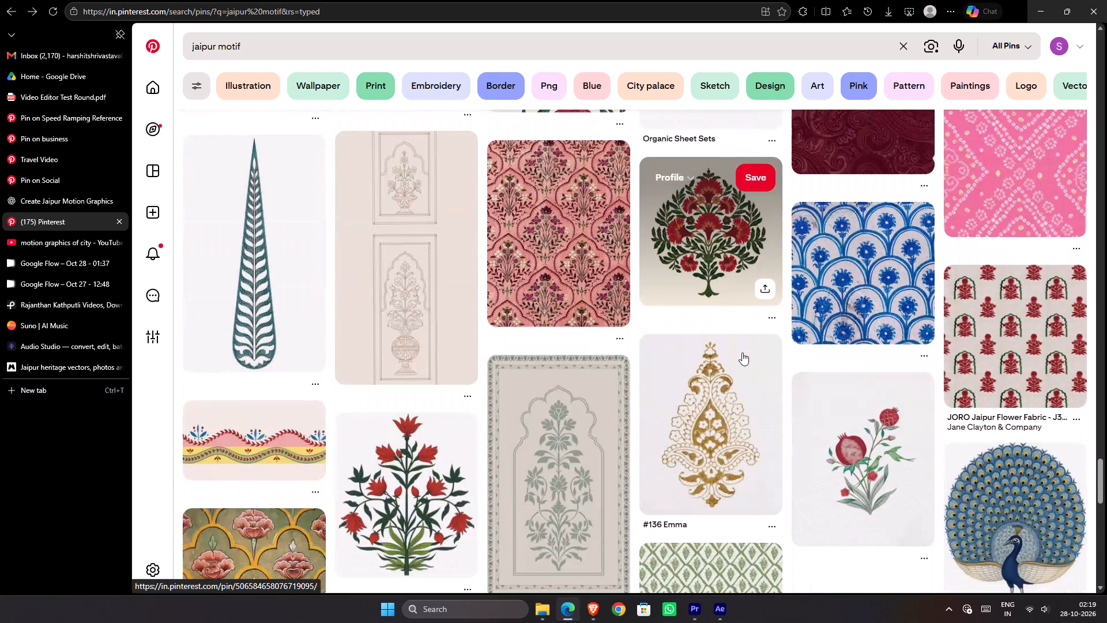
scroll(742, 352, down, 3)
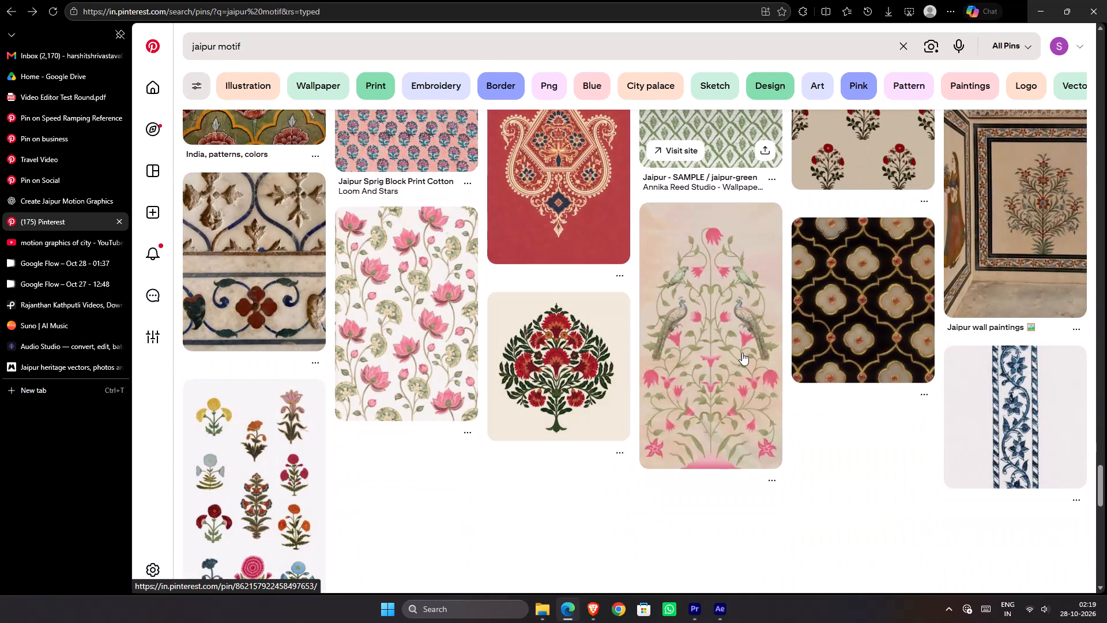
scroll(742, 352, down, 3)
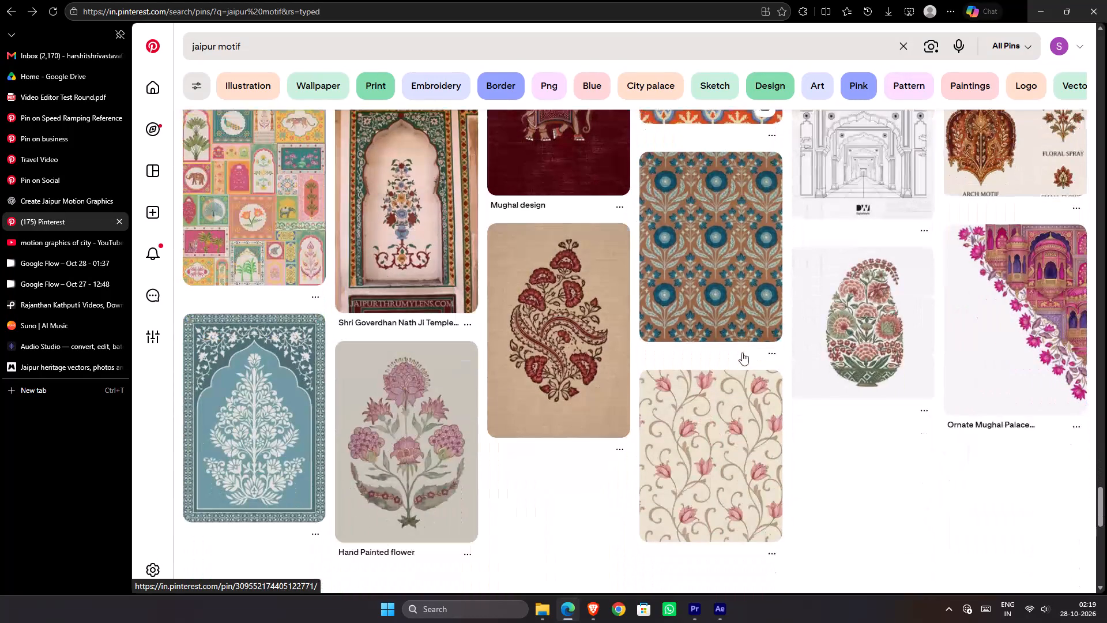
Switch to Premiere Pro and set the label colour of all Video 1 clips in Sequence 01 to Violet.
click(688, 605)
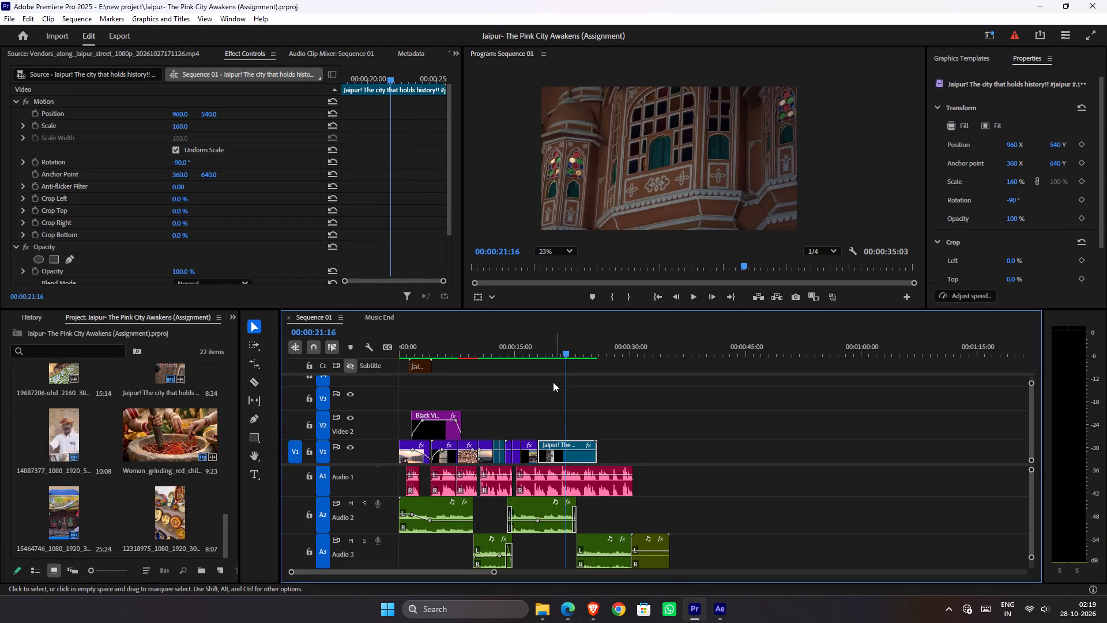
drag(536, 355, 534, 365)
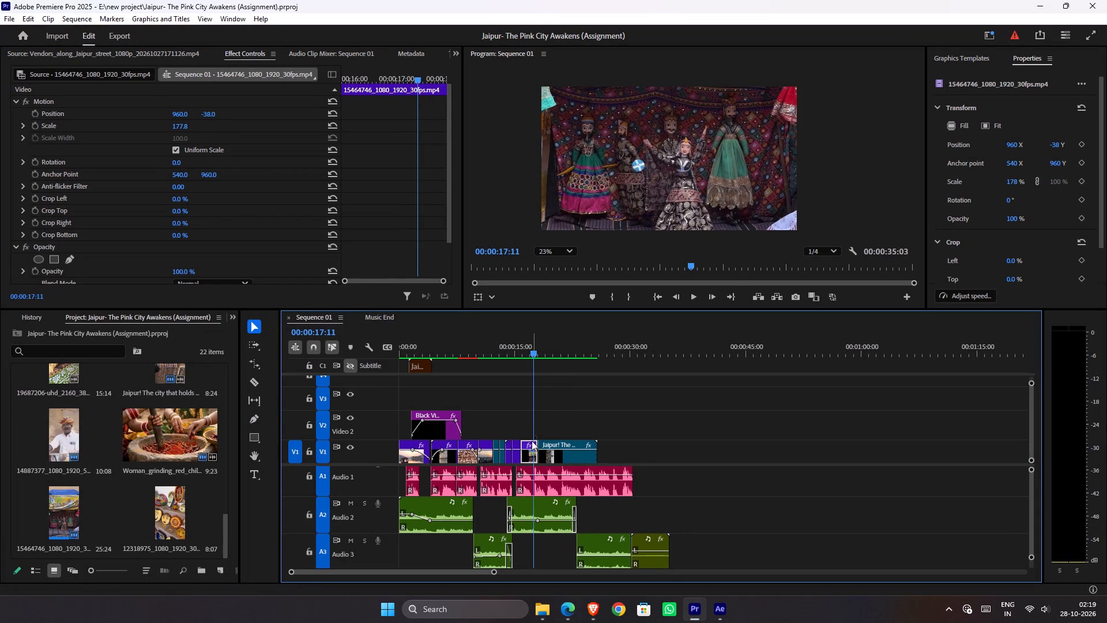
click(529, 455)
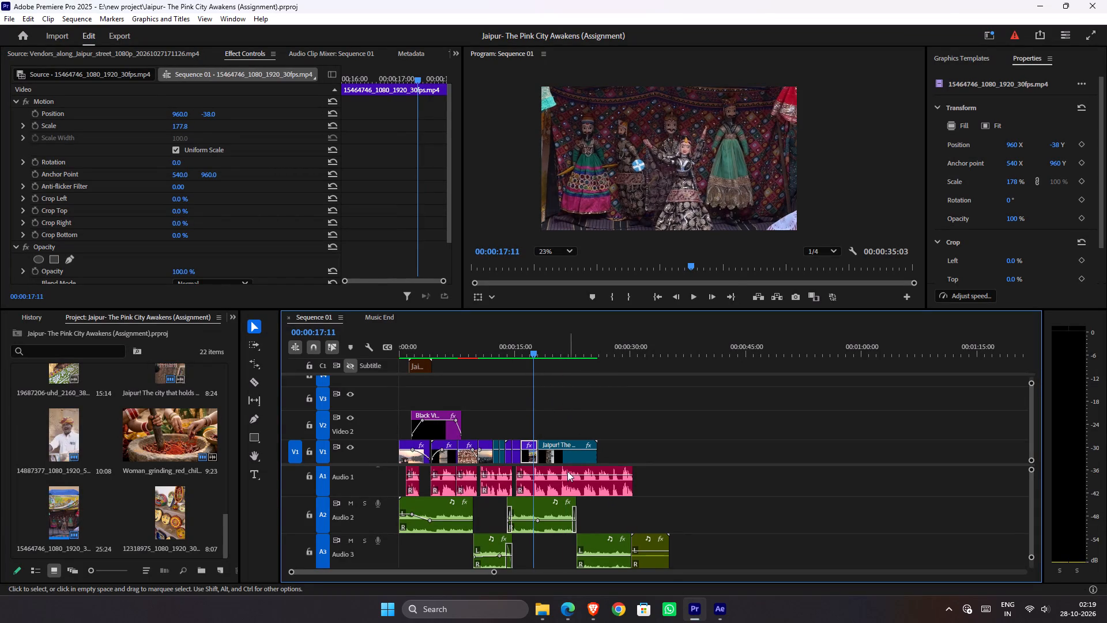
scroll(669, 429, up, 7)
drag(642, 455, 422, 476)
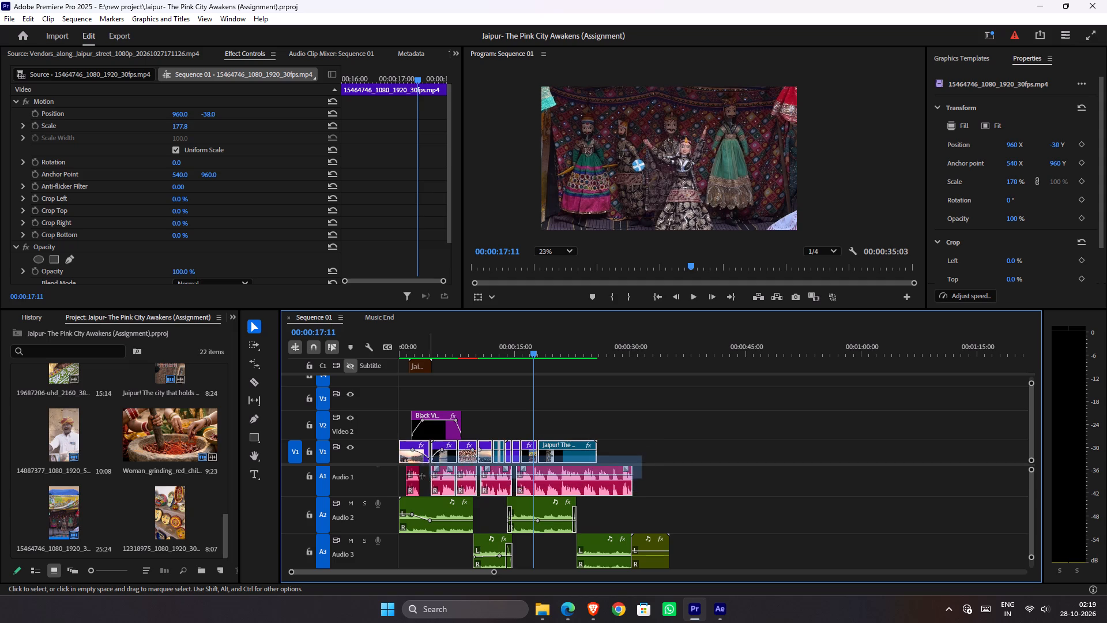
drag(422, 476, 393, 450)
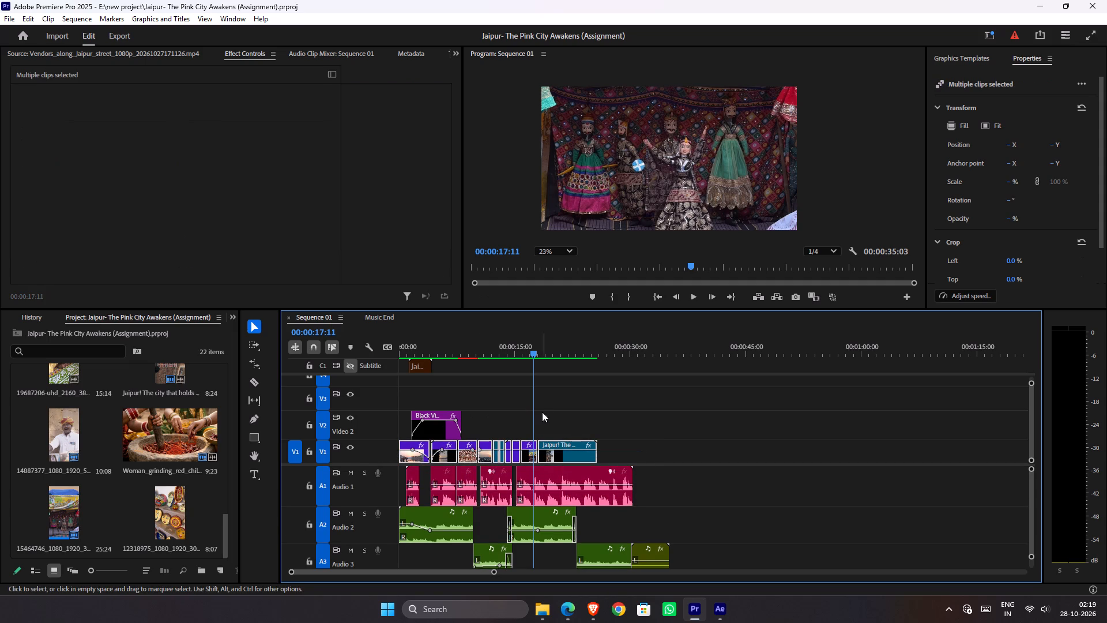
right_click(563, 459)
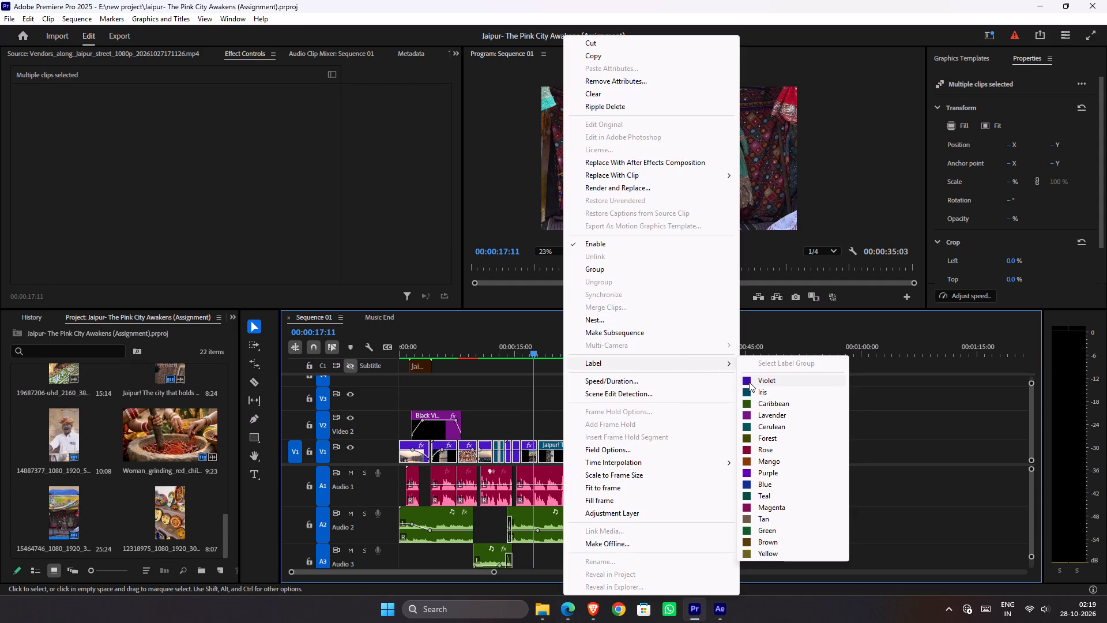
click(749, 382)
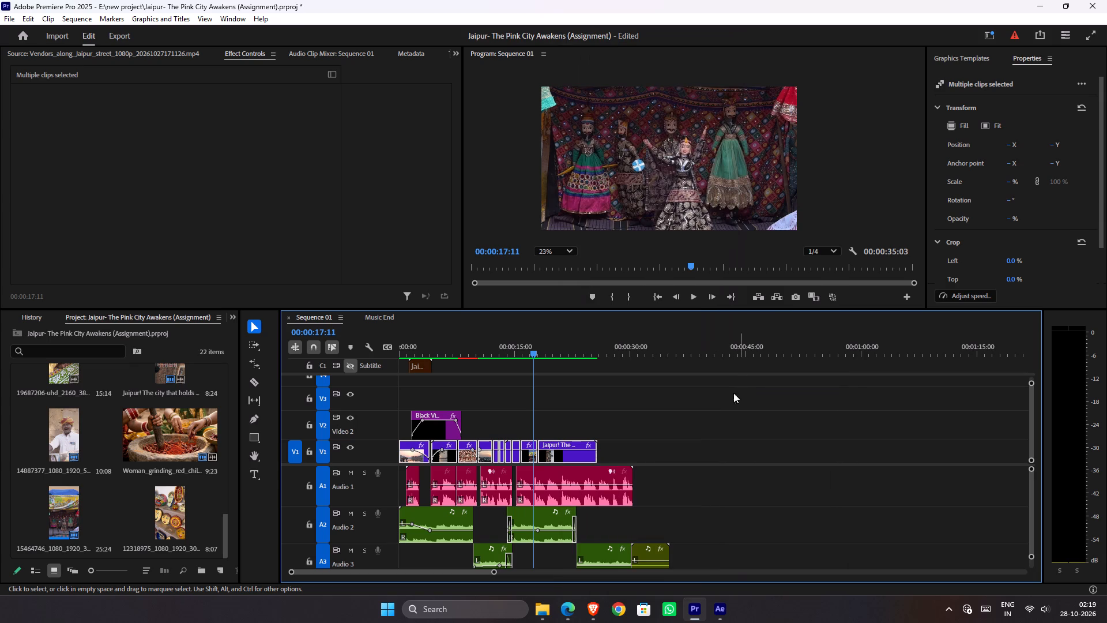
click(684, 414)
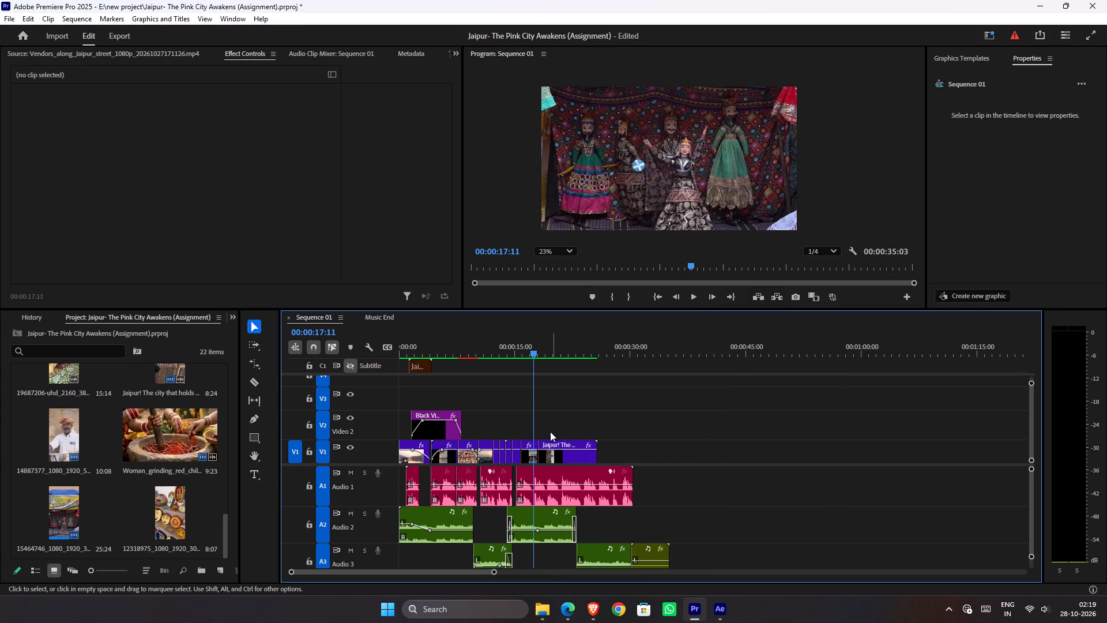
Place the puppet clip at 00:00:17:11 on Video 2, directly above its Video 1 position.
click(522, 453)
click(528, 454)
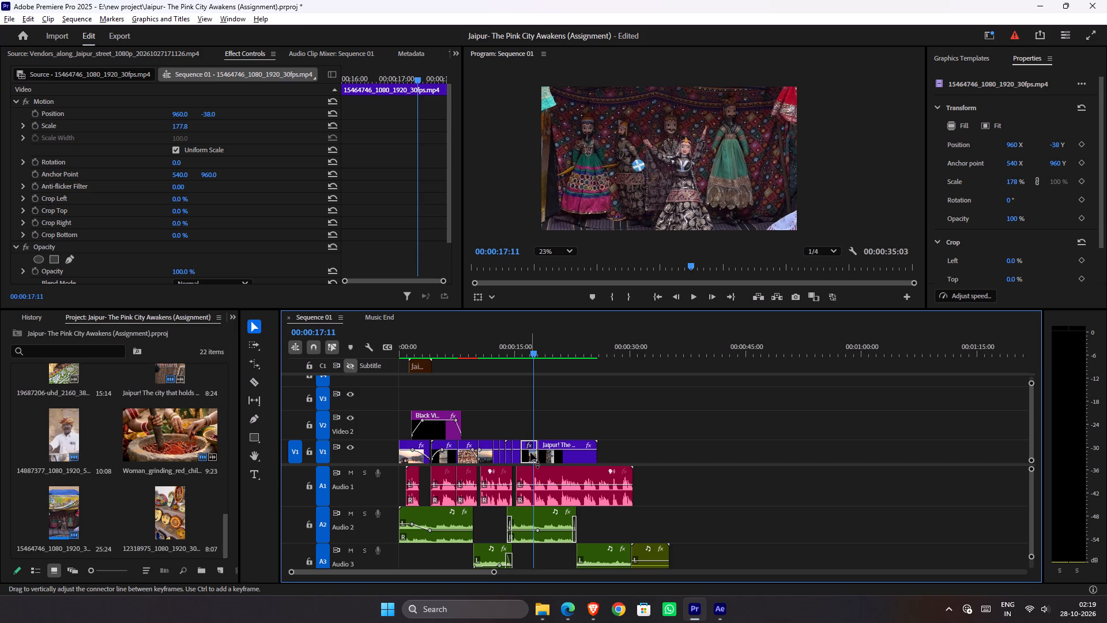
alt+drag(530, 452, 536, 434)
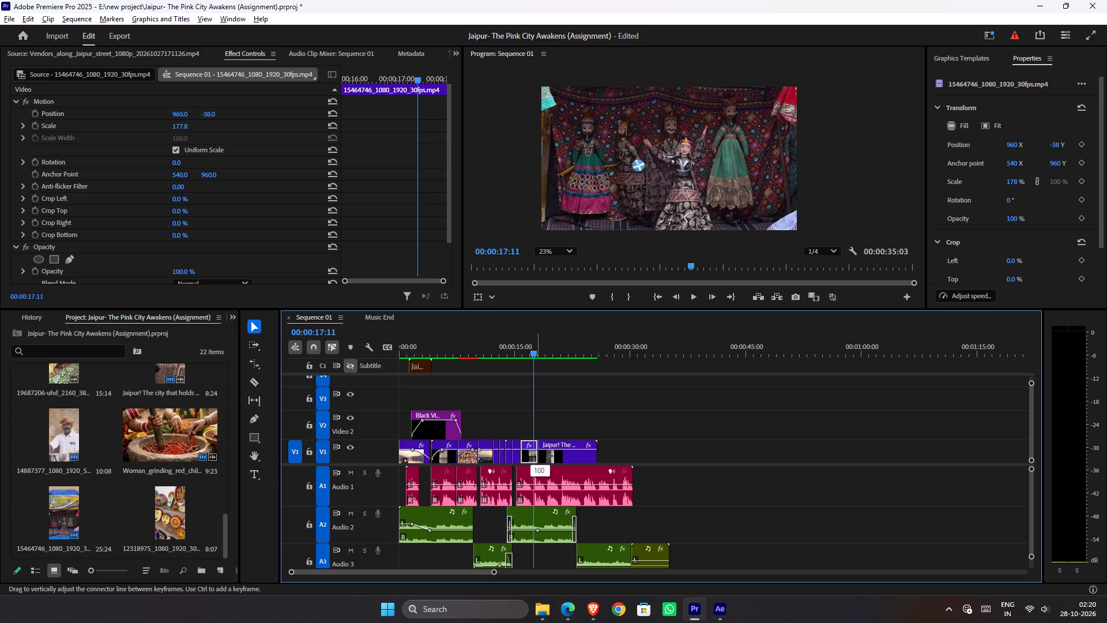
alt+drag(536, 434, 539, 426)
alt+drag(527, 456, 531, 436)
click(531, 432)
Replace the Video 2 puppet clip with an After Effects composition, dismissing the extra new-composition setup.
right_click(531, 432)
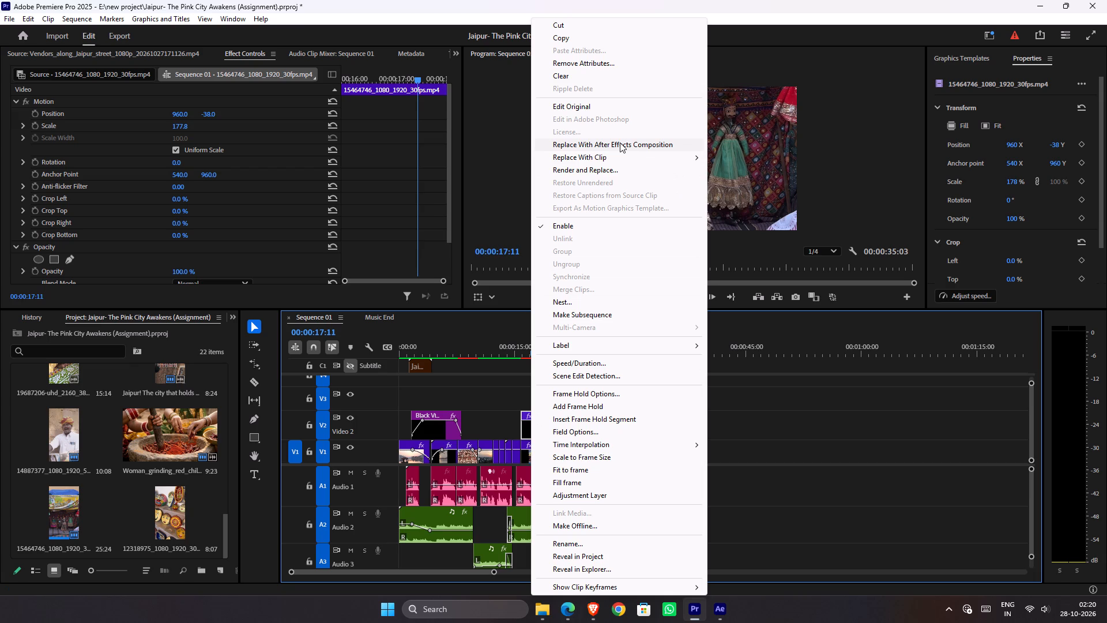
click(620, 142)
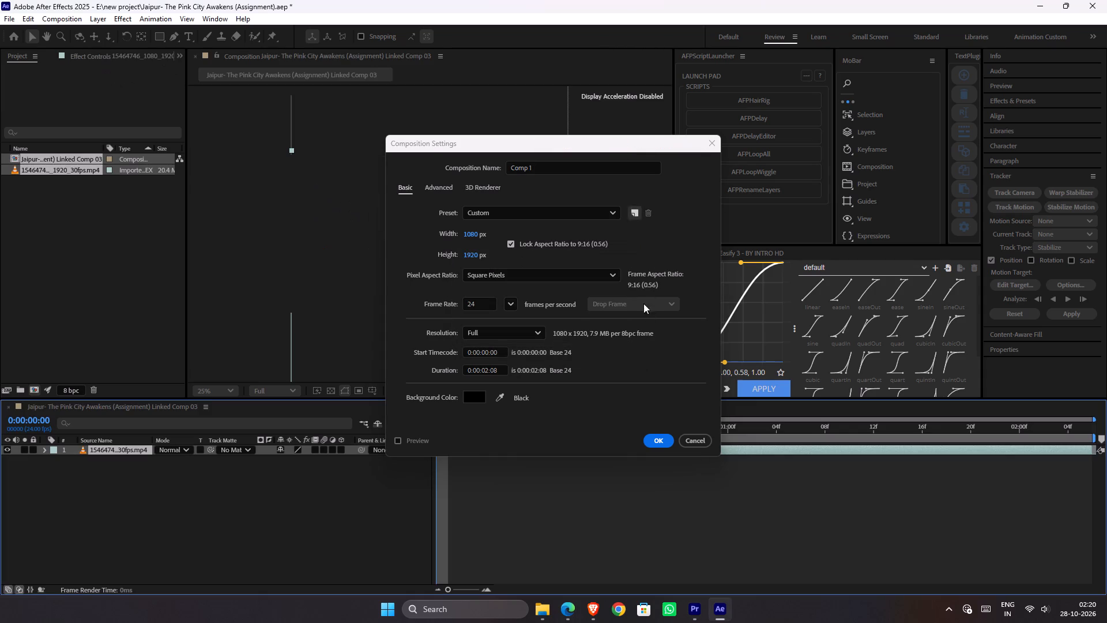
click(699, 440)
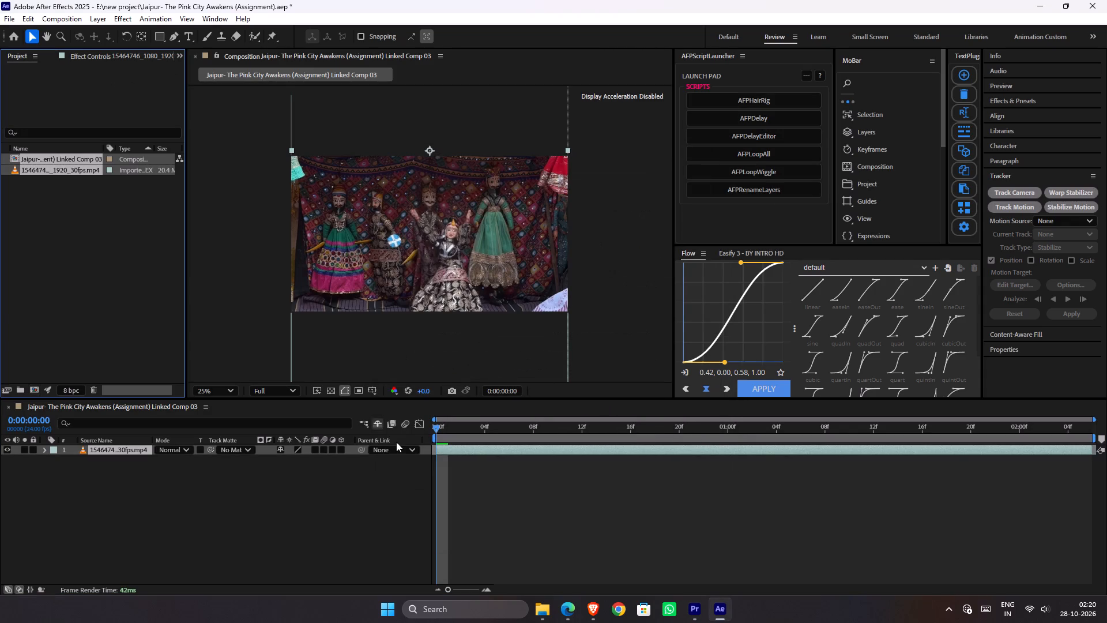
Check the linked composition's settings and, in Premiere Pro, the timing from the Video 2 puppet clip's start to the end of Sequence 01.
click(488, 486)
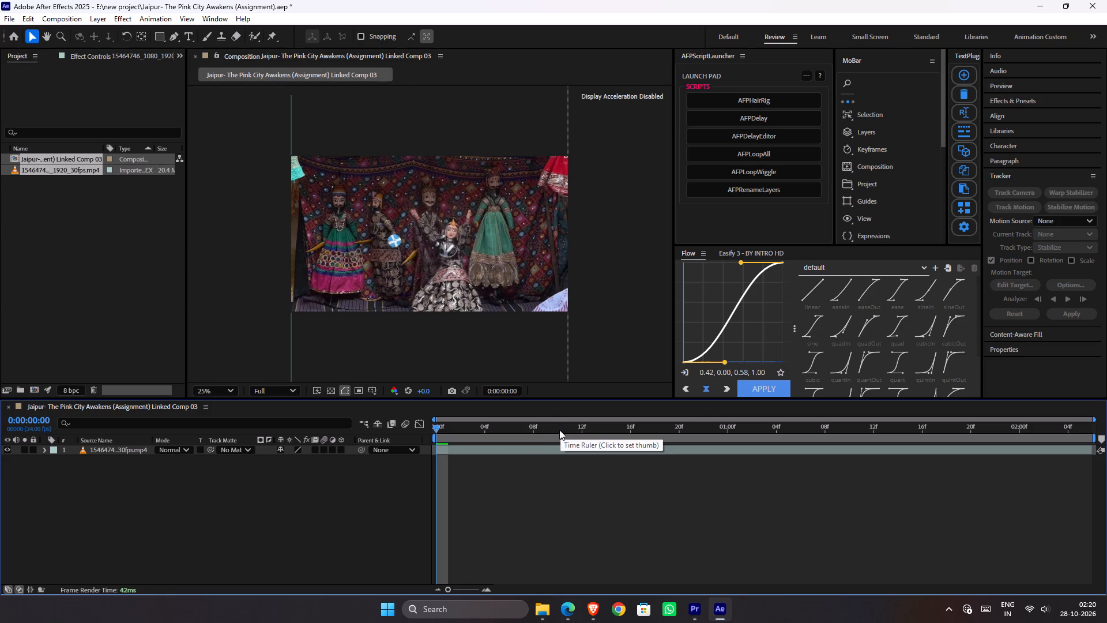
key(ctrl+k)
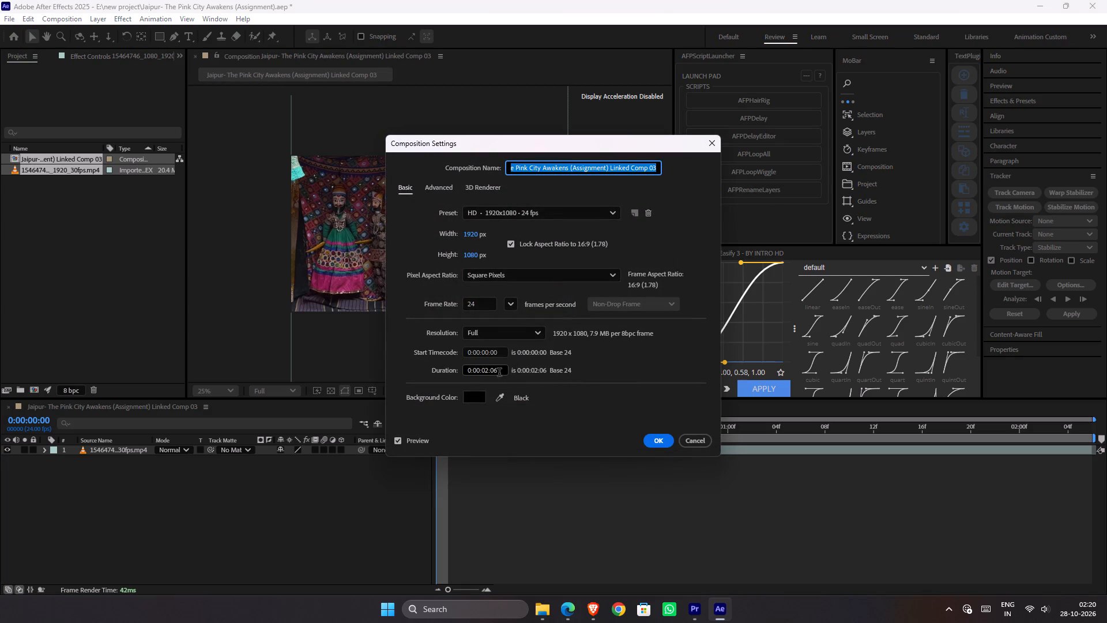
click(705, 446)
click(703, 616)
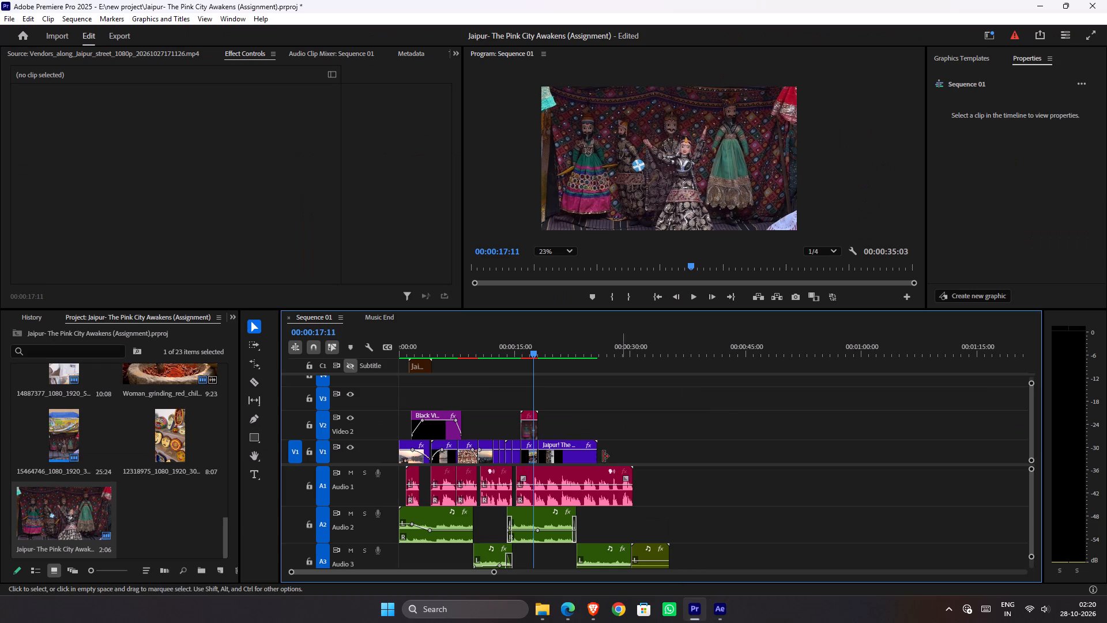
click(530, 424)
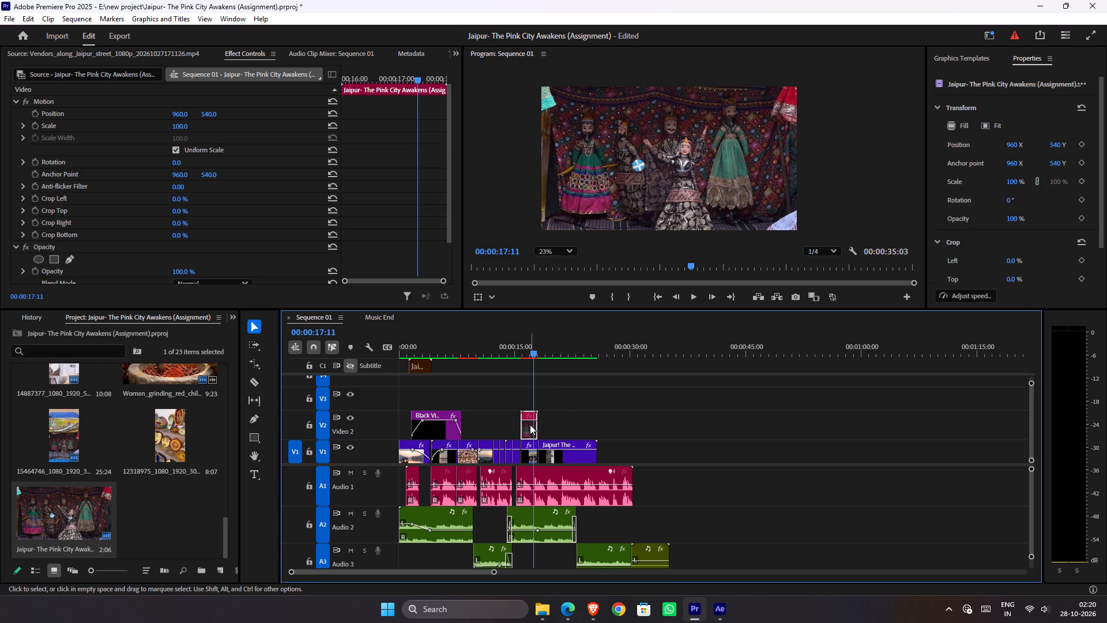
key(Up)
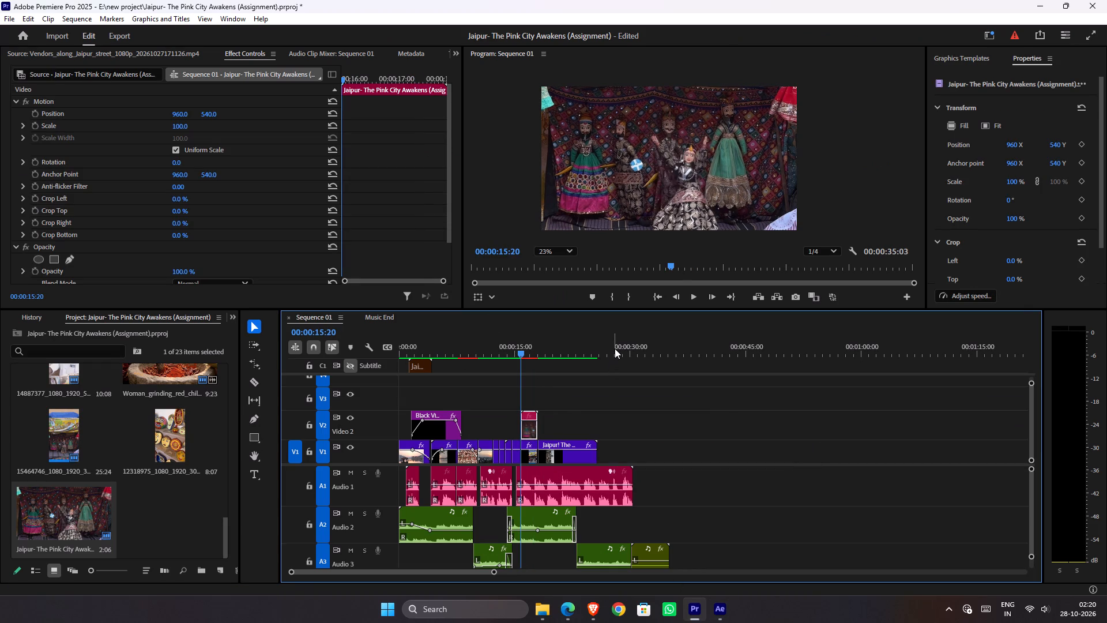
drag(615, 348, 665, 355)
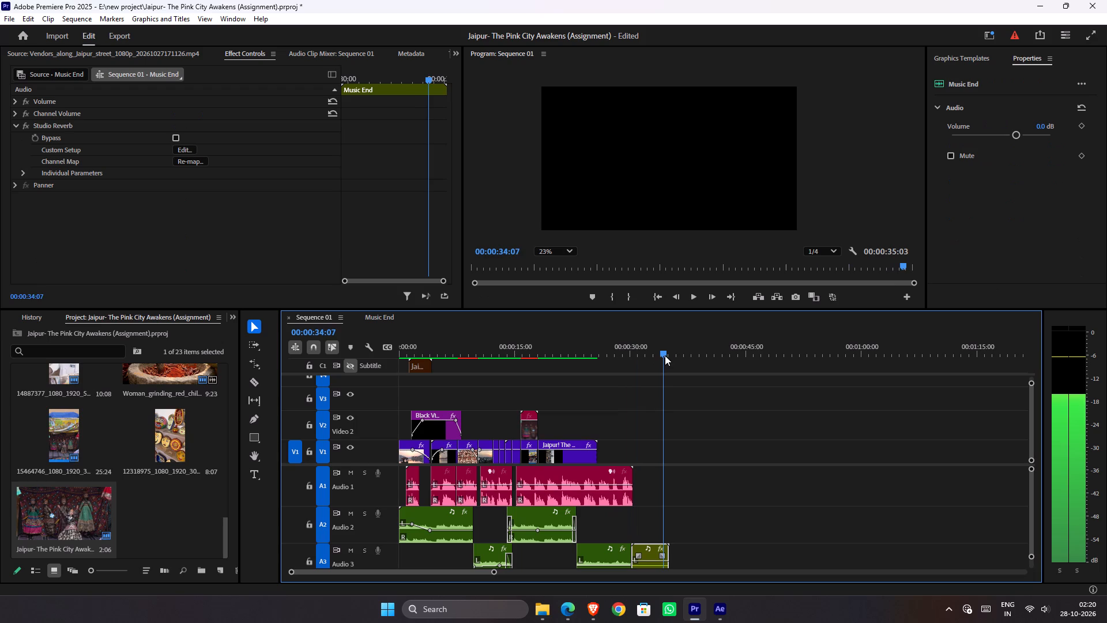
drag(665, 355, 671, 359)
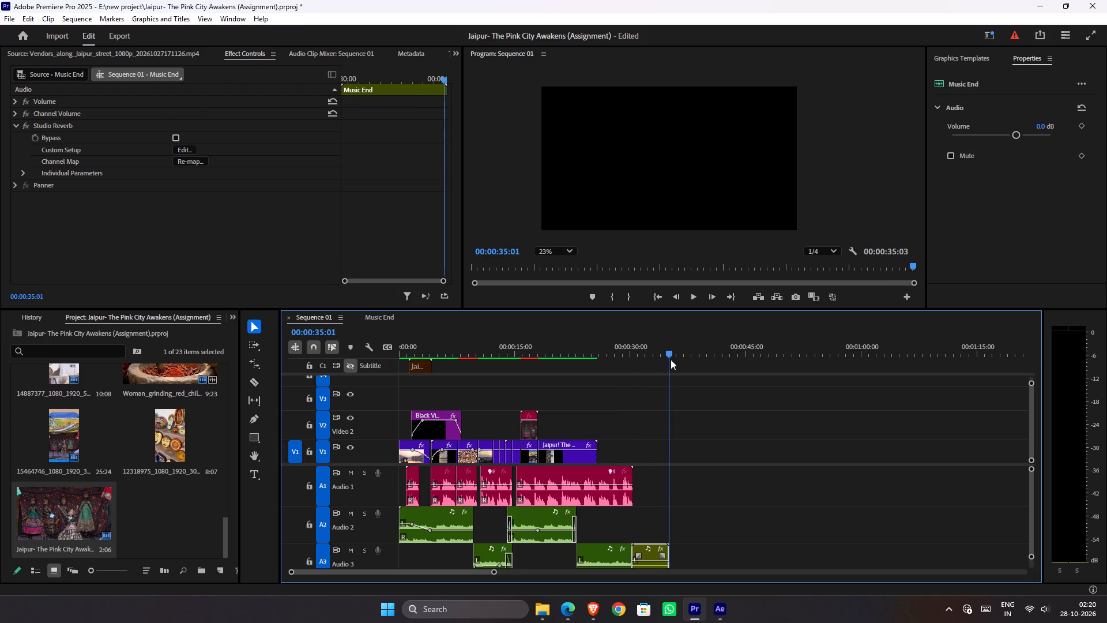
drag(671, 359, 670, 362)
In After Effects, set the linked composition's duration to 0:00:20:06, fit the full duration in the timeline and save the project.
click(714, 610)
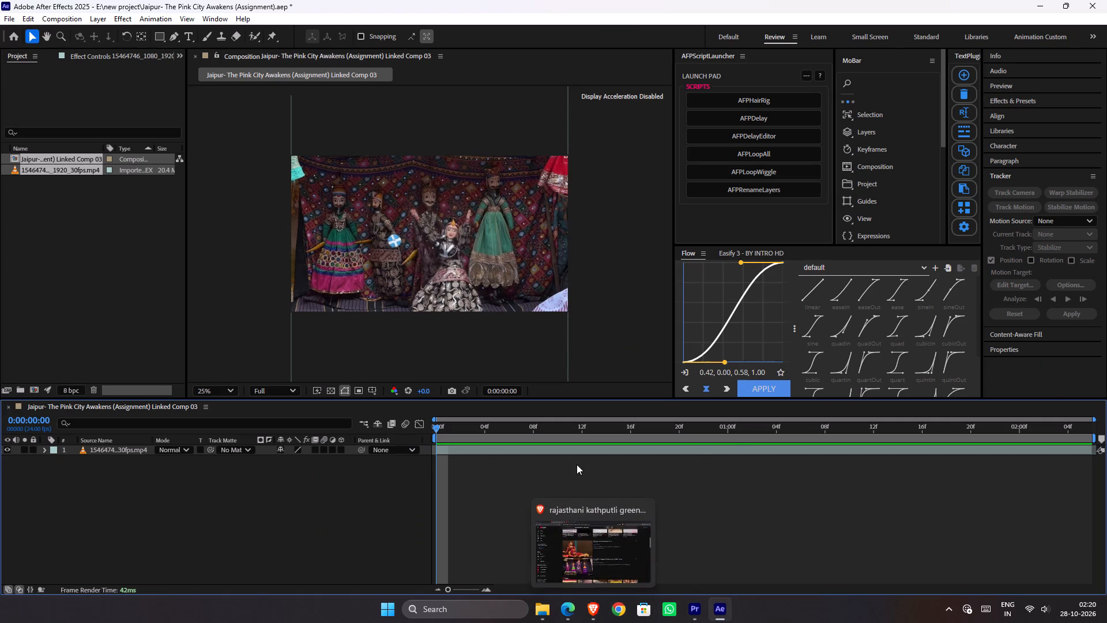
key(ctrl+k)
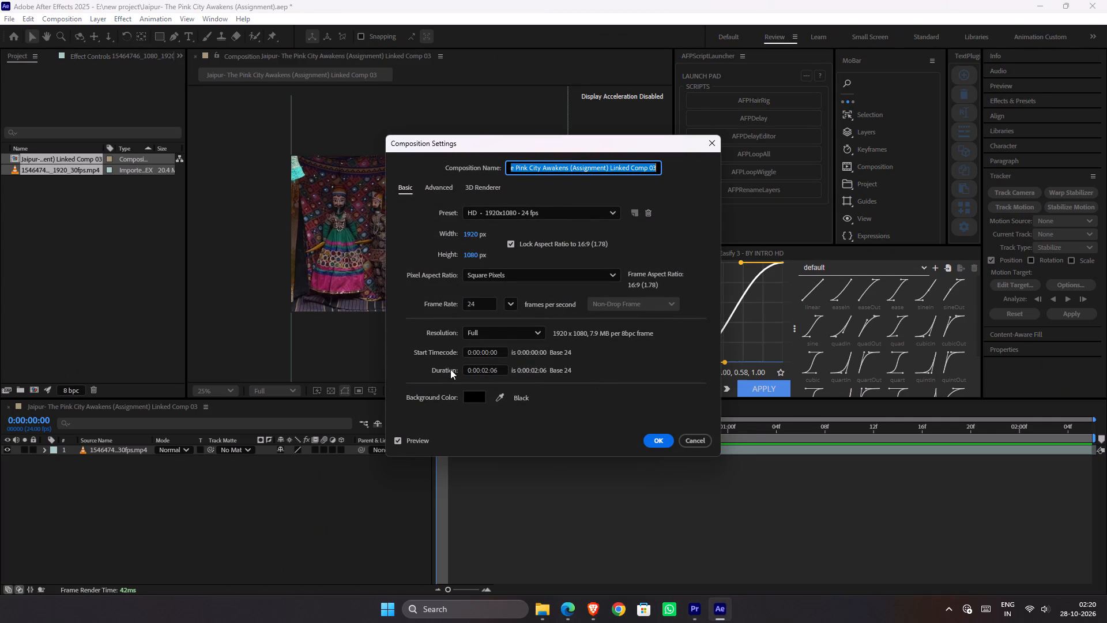
click(486, 369)
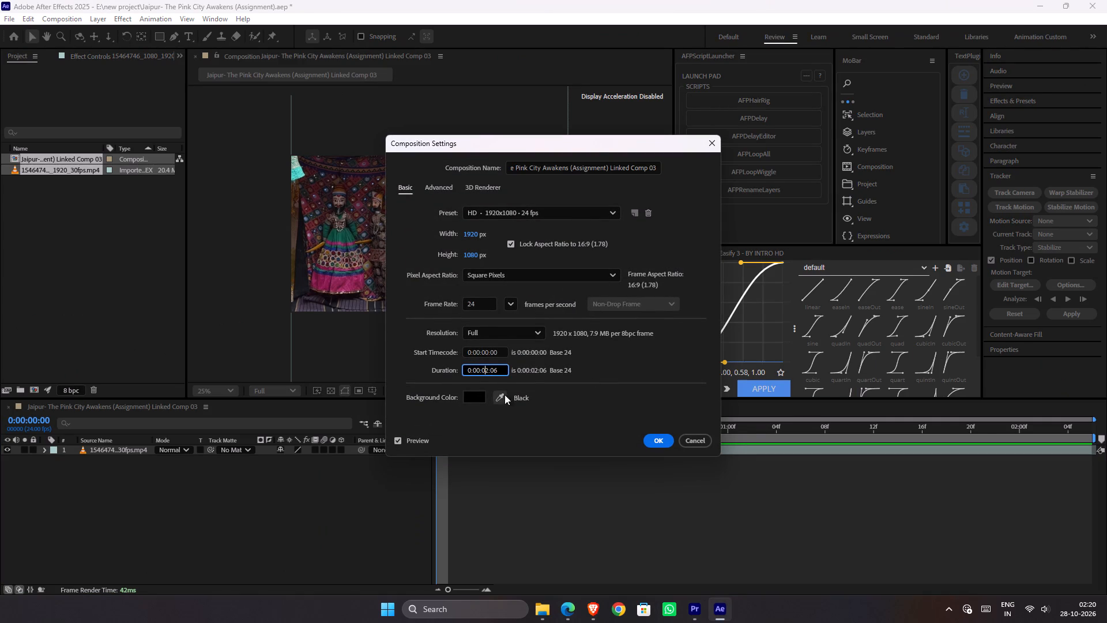
key(BackSpace)
key(Delete)
key(2)
key(0)
click(661, 446)
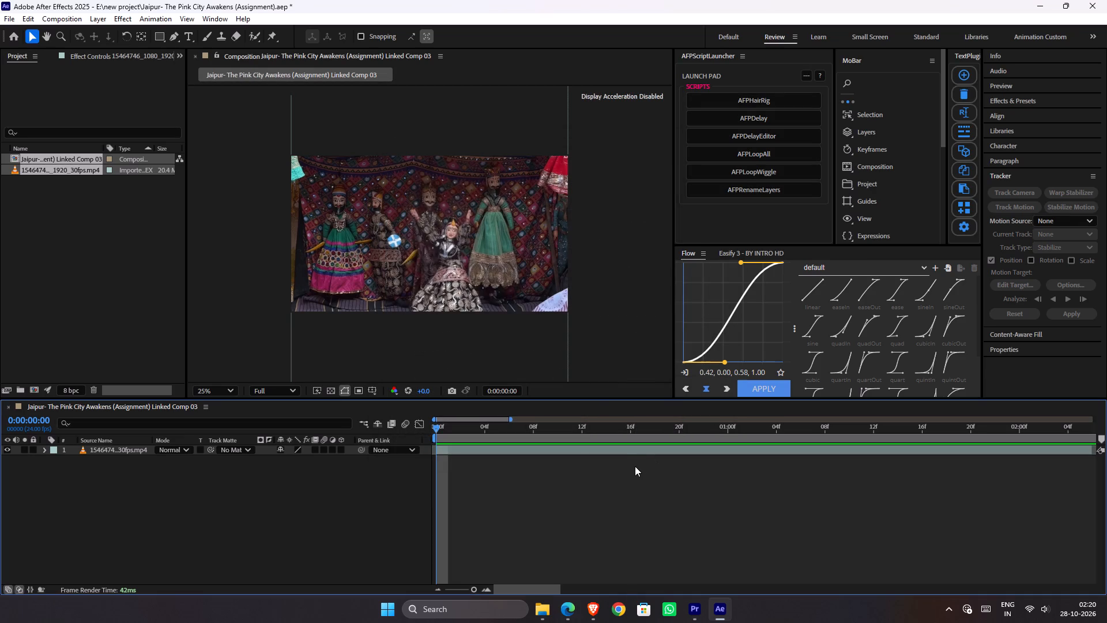
key(minus)
key(minus)
key(minus)
key(minus)
key(minus)
key(minus)
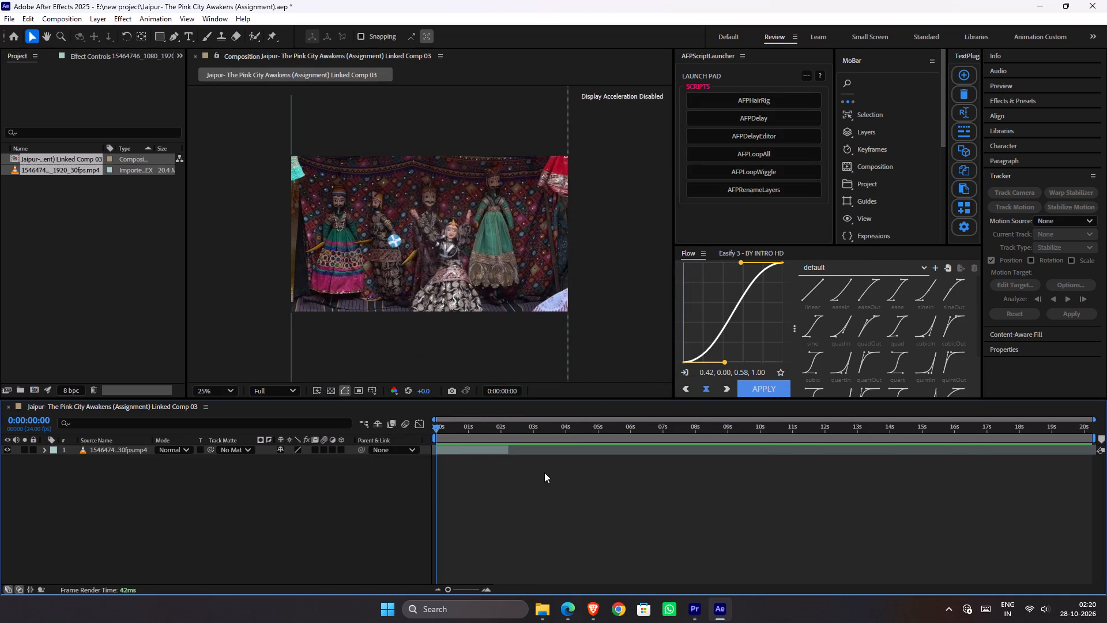
key(minus)
key(minus)
key(ctrl+s)
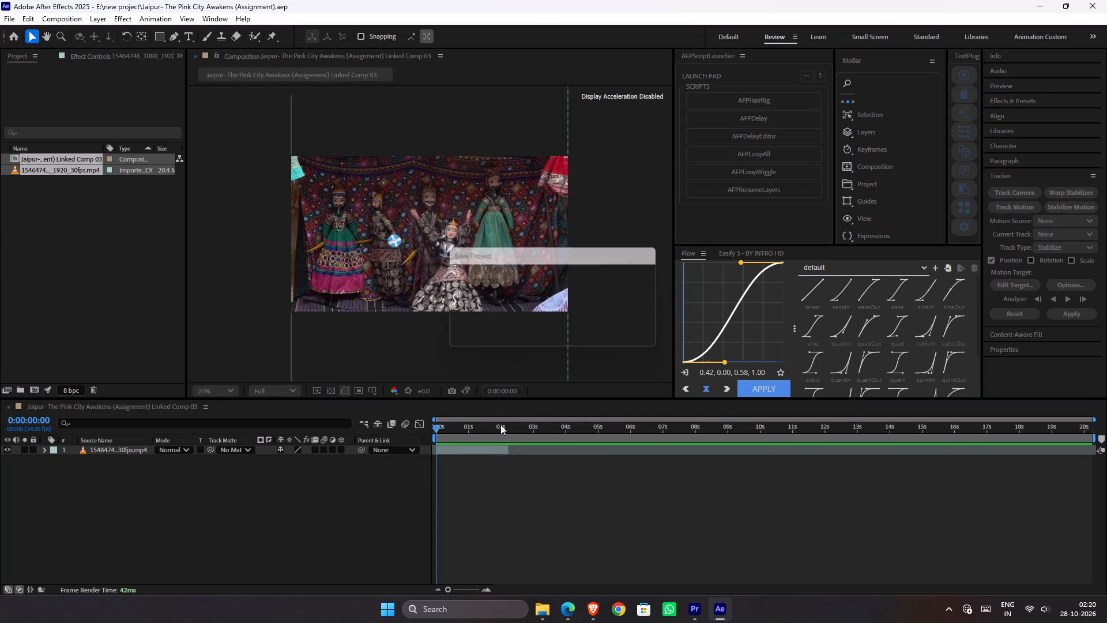
Preview the opening of the extended puppet composition and return the playhead to 0:00:00:00.
drag(485, 433, 406, 445)
key(space)
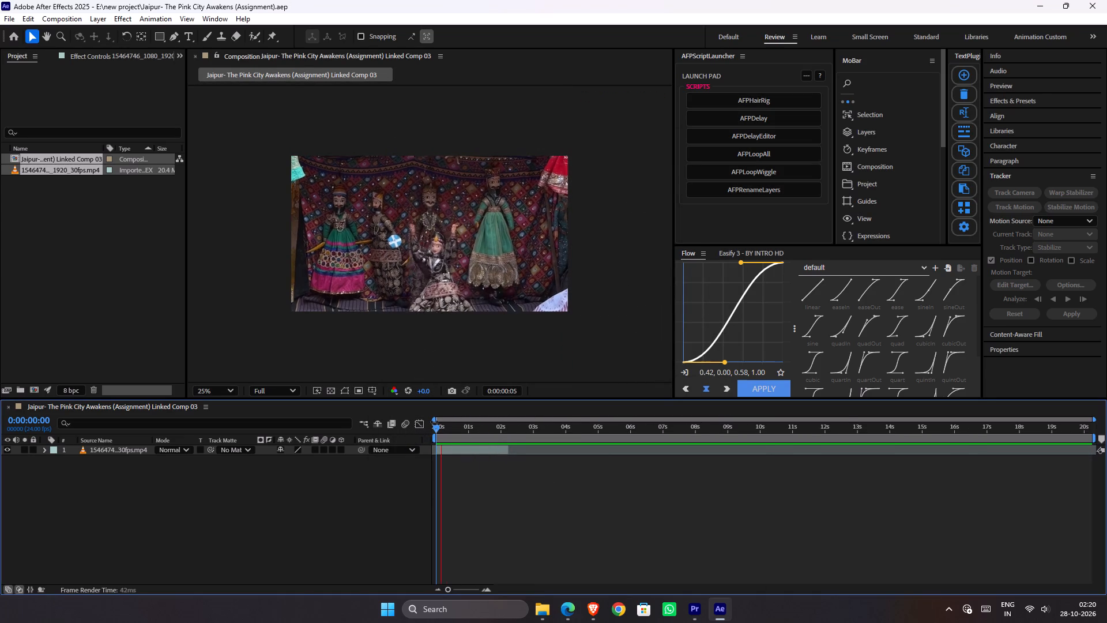
key(space)
drag(467, 437, 411, 448)
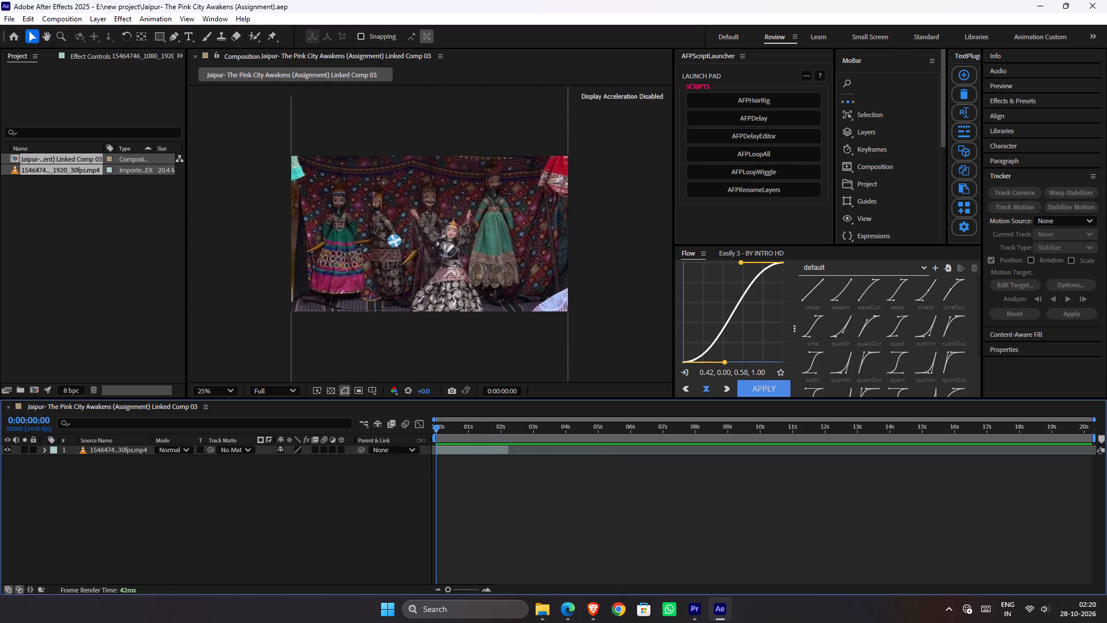
Switch to Premiere Pro and review Sequence 01's edit points leading up to the Video 2 puppet composition at 00:00:15:20.
click(556, 609)
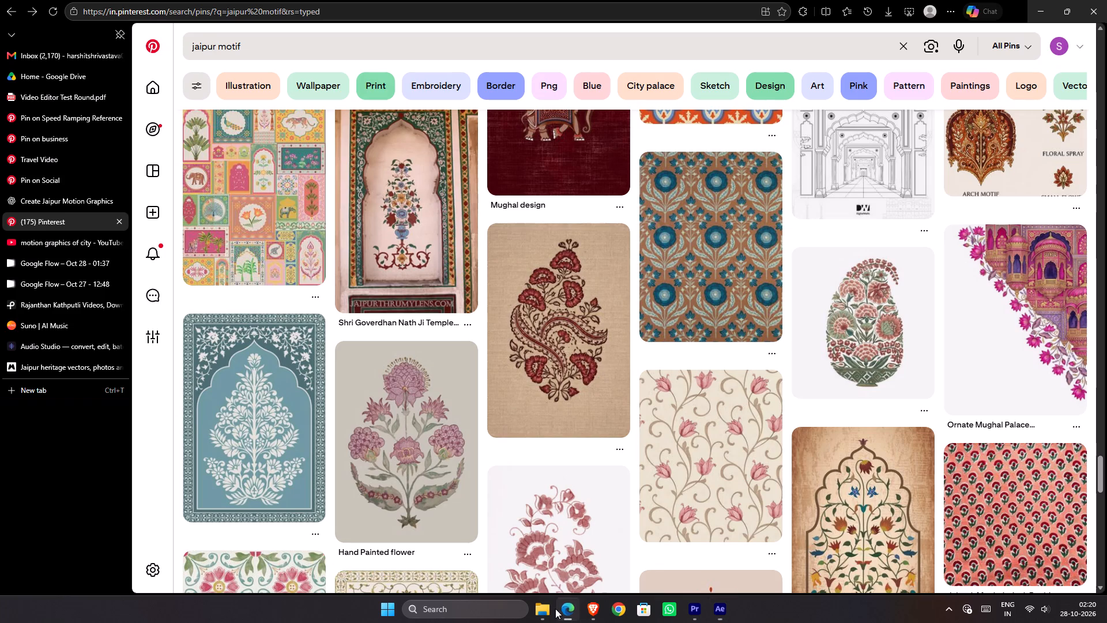
click(552, 608)
click(687, 617)
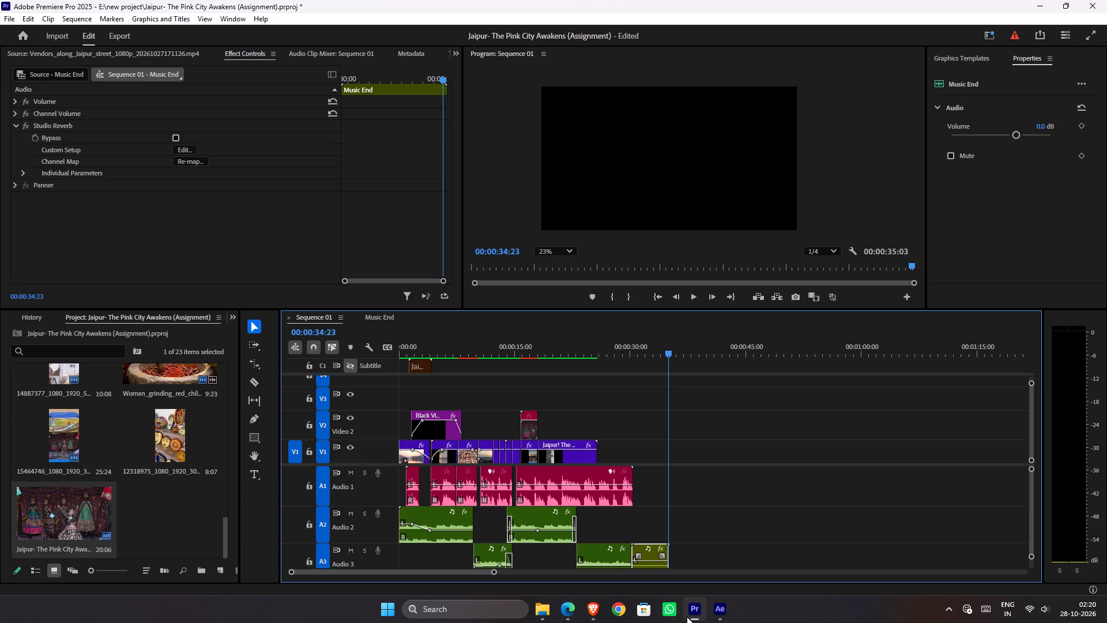
drag(594, 352, 549, 356)
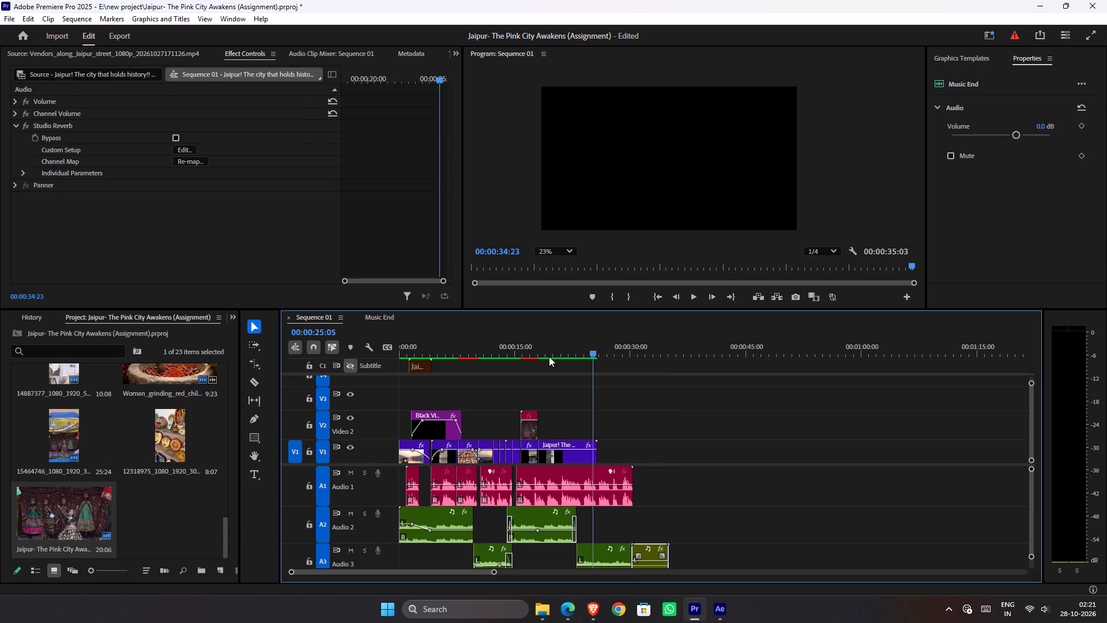
drag(538, 352, 509, 359)
key(Down)
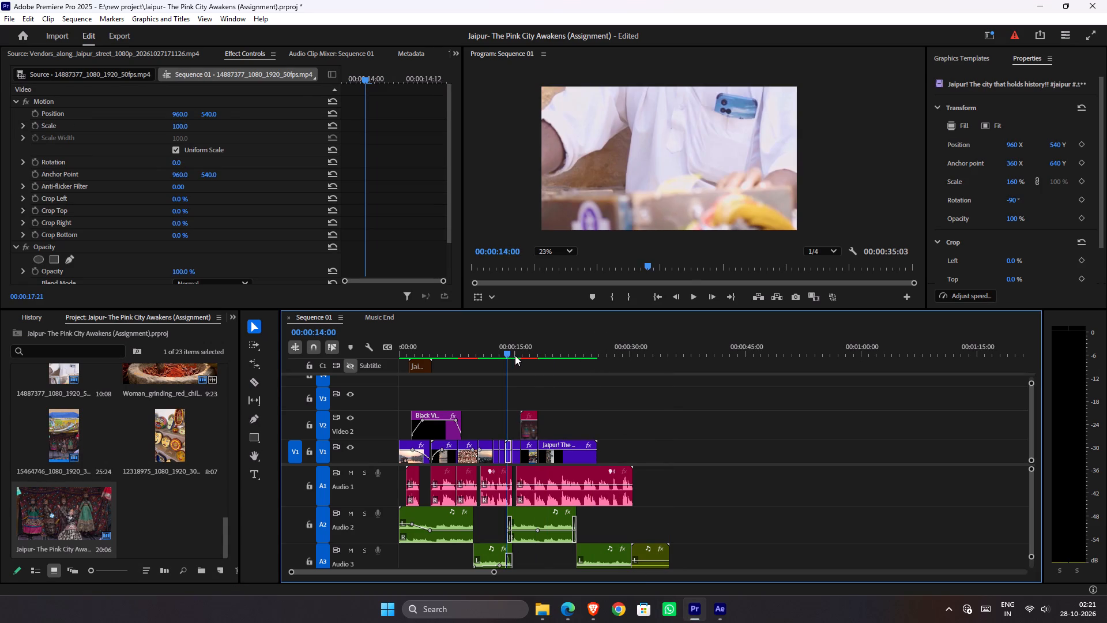
key(Down)
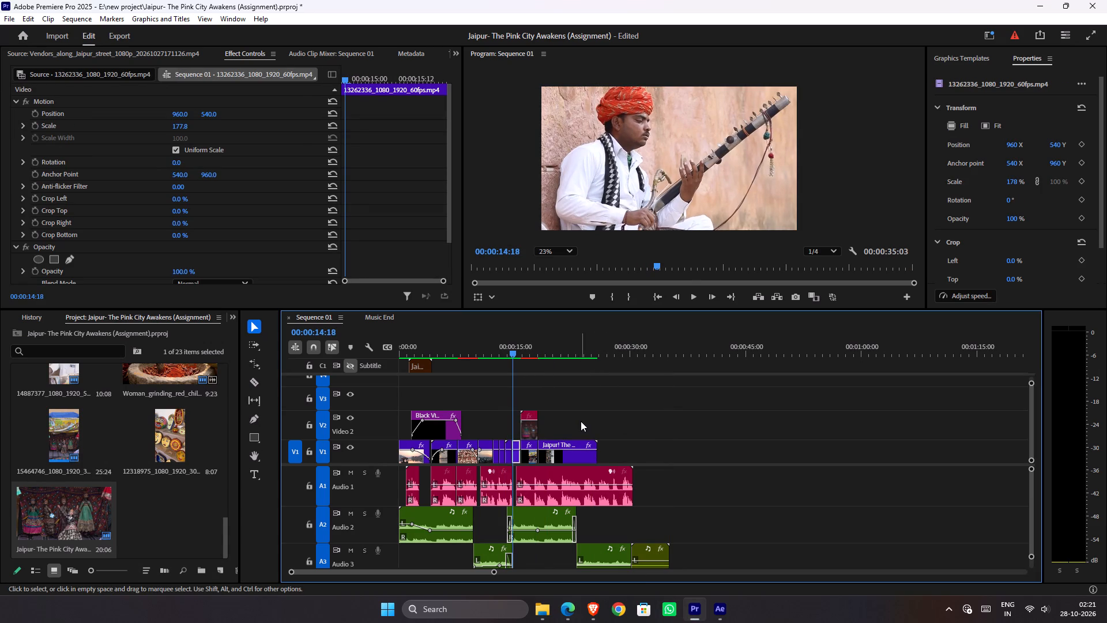
key(Down)
key(Down)
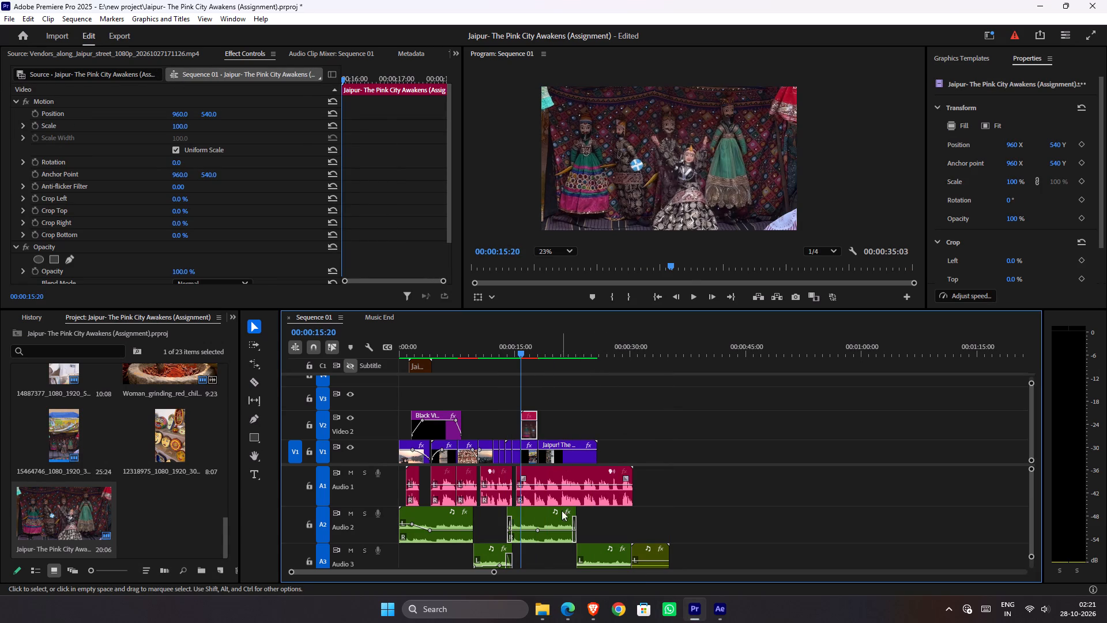
click(592, 397)
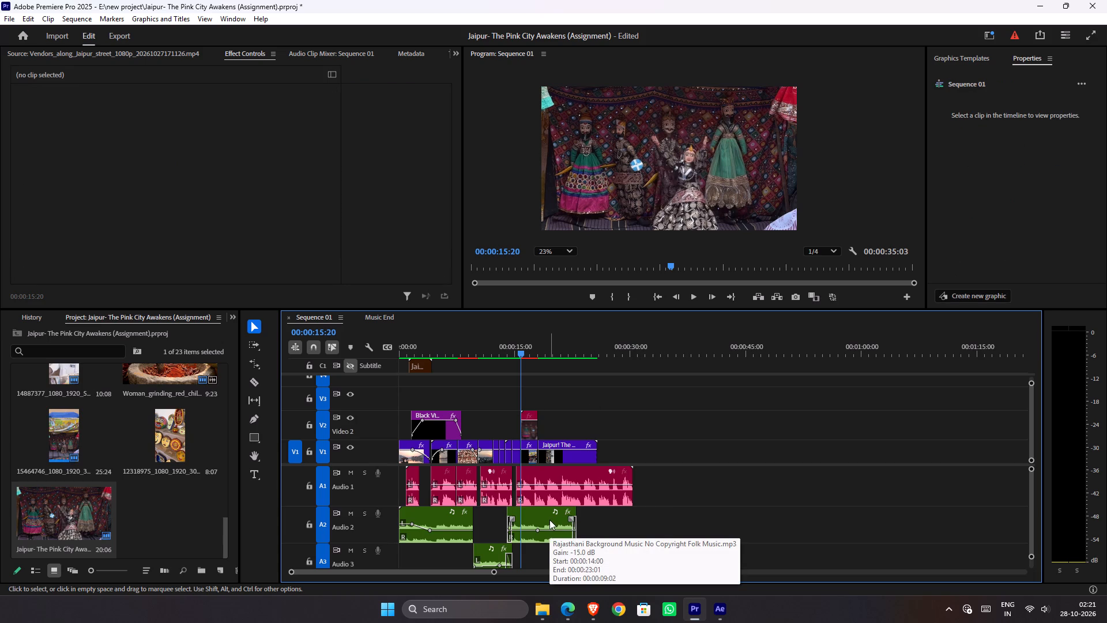
Copy the last Voiceover.wav clip on Audio 1 into the After Effects linked composition, starting at 0:00:00:00 beneath the puppet footage layer.
click(549, 520)
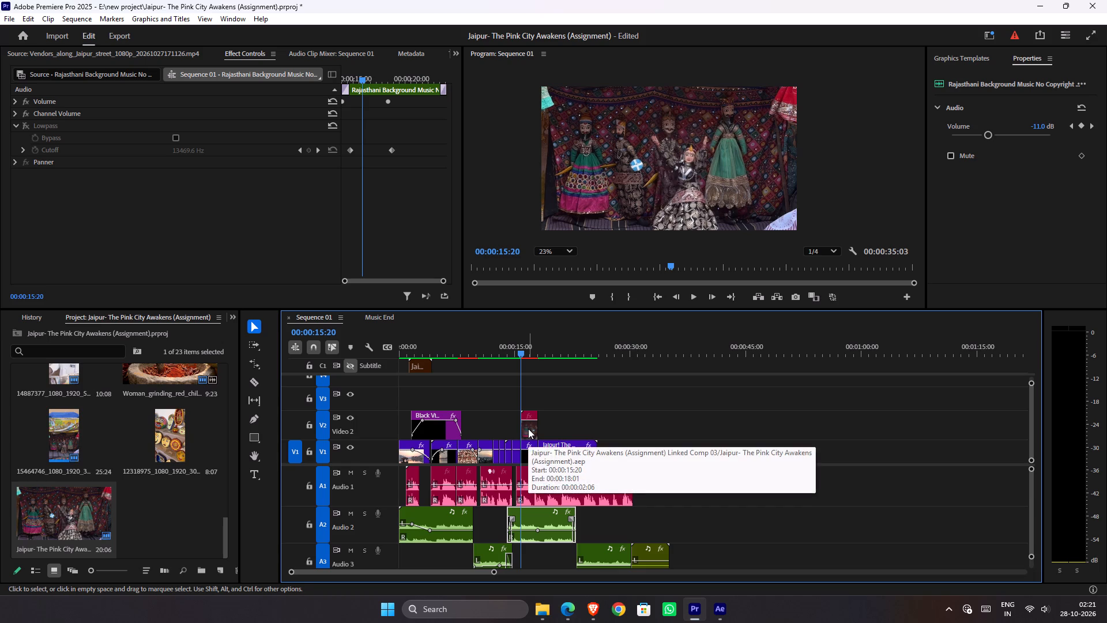
click(602, 496)
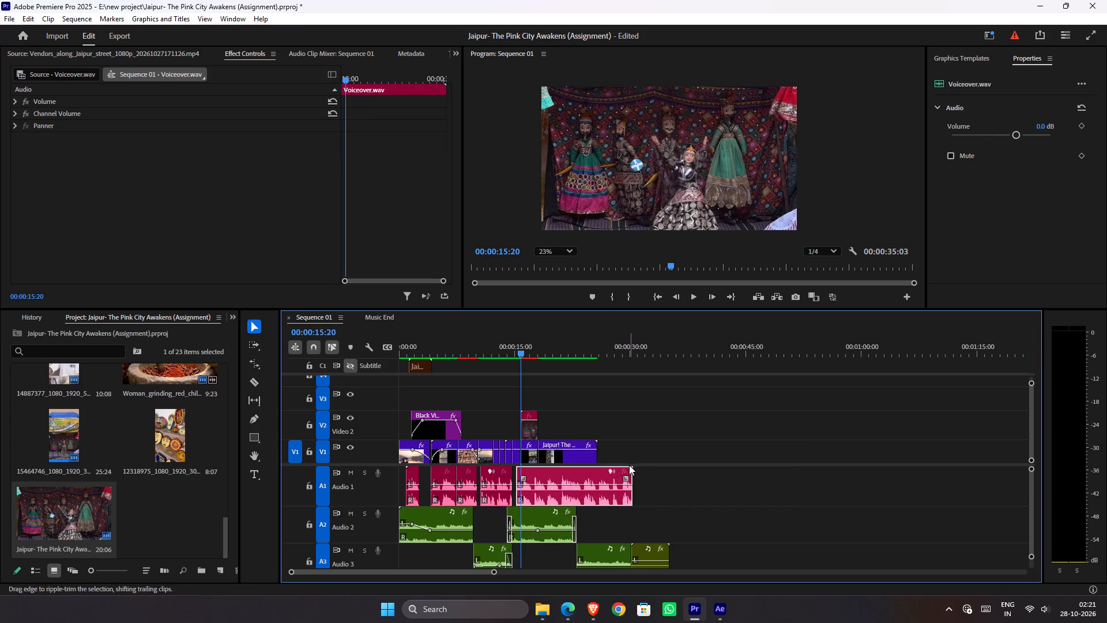
key(ctrl+c)
double_click(532, 433)
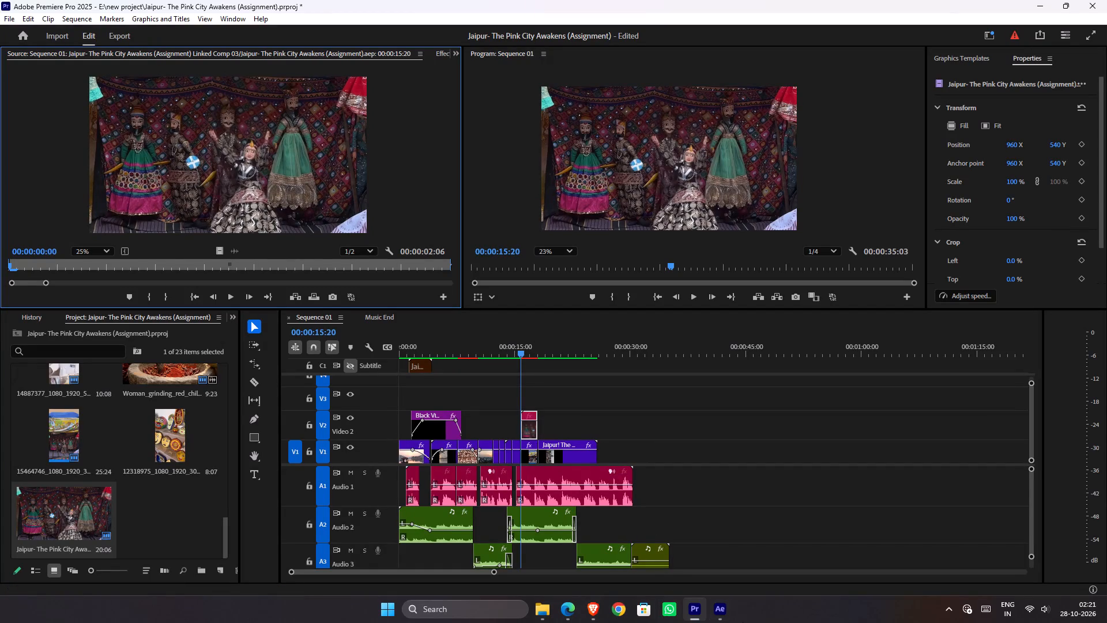
click(725, 610)
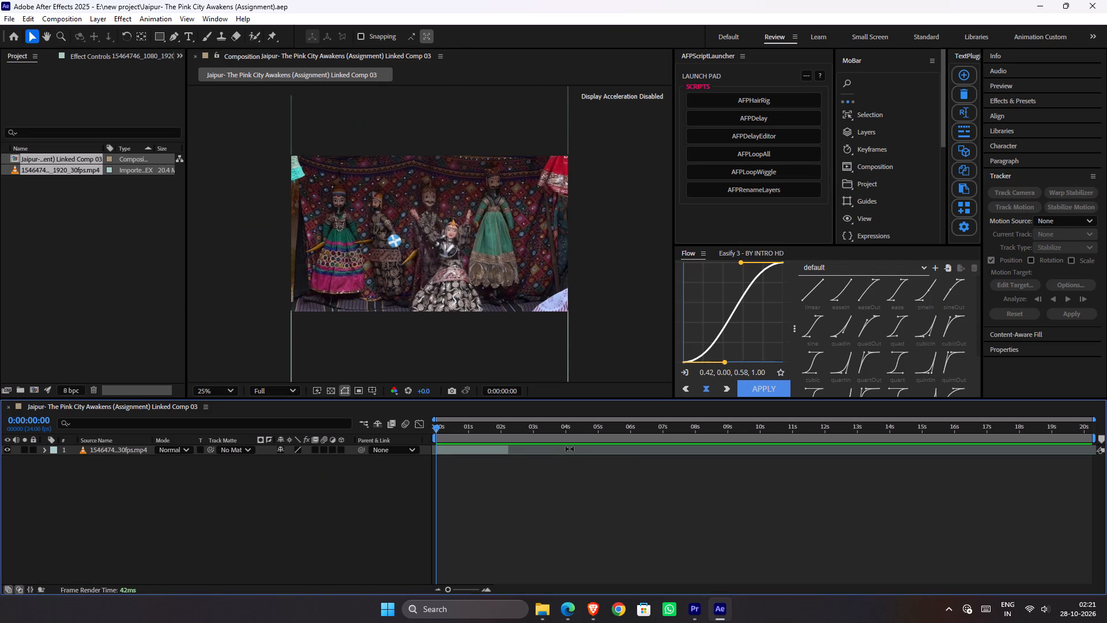
key(ctrl+v)
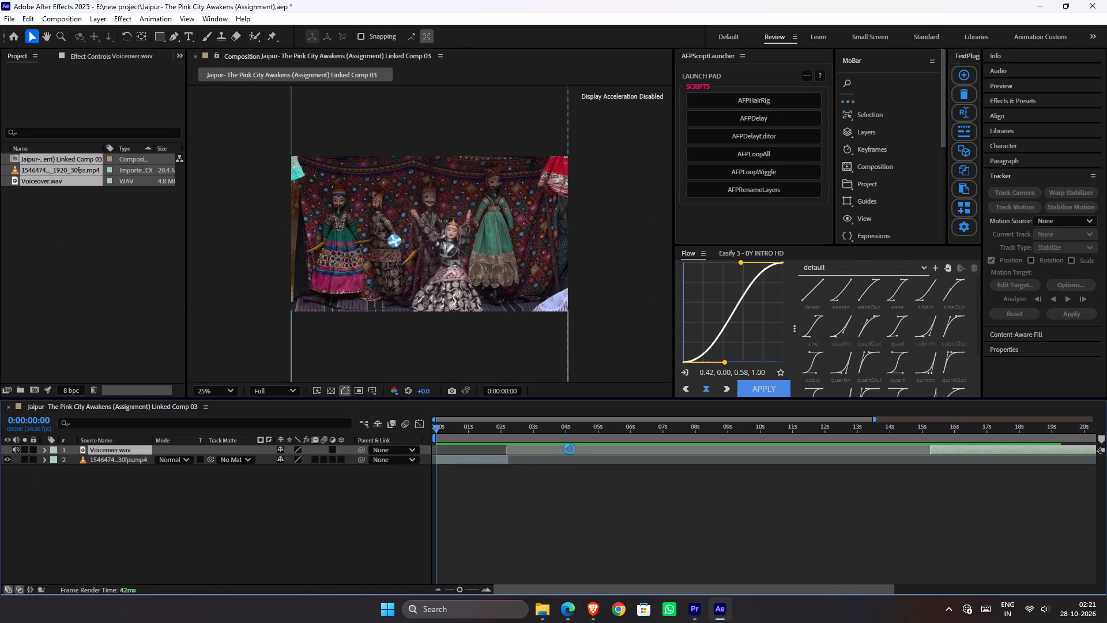
key(bracketleft)
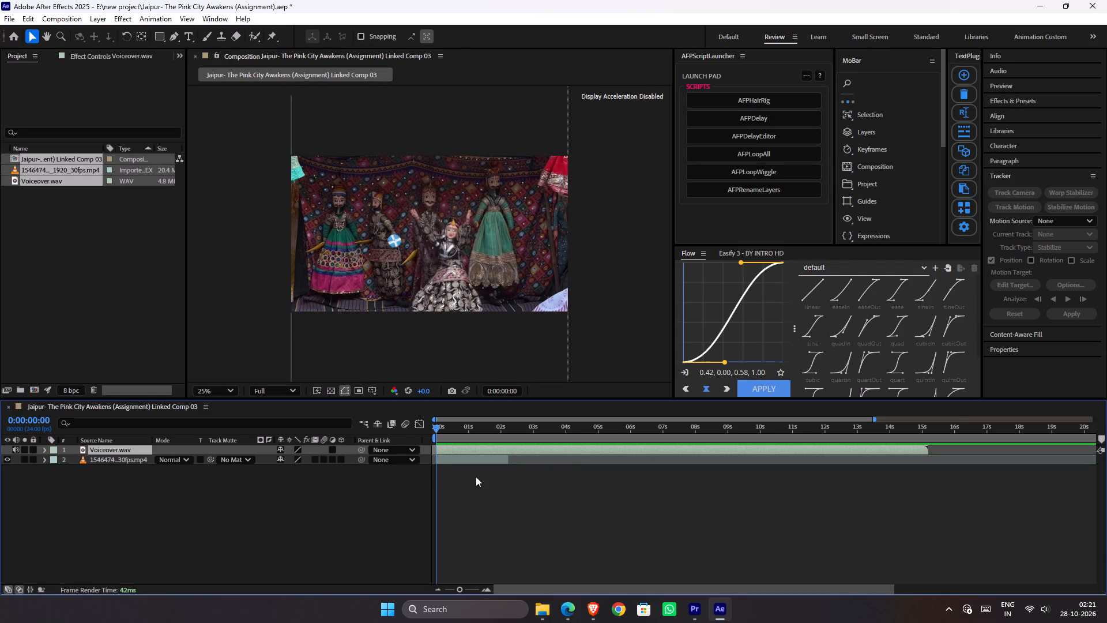
drag(100, 451, 94, 467)
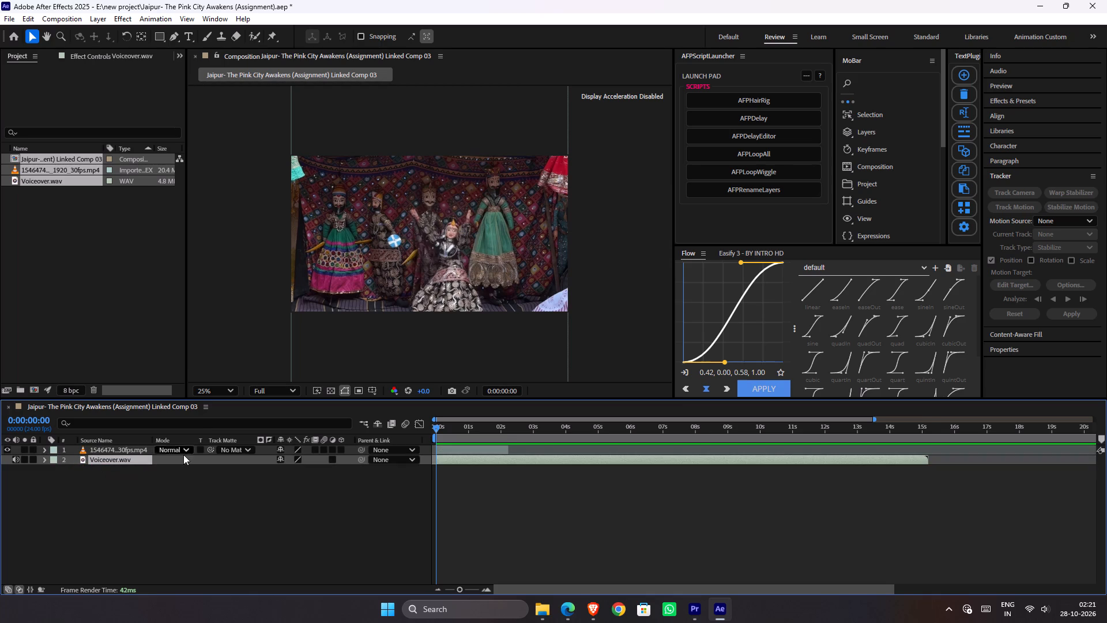
Play the composition from the start to hear the voiceover against the puppet footage, stopping at 0:00:01:14.
key(space)
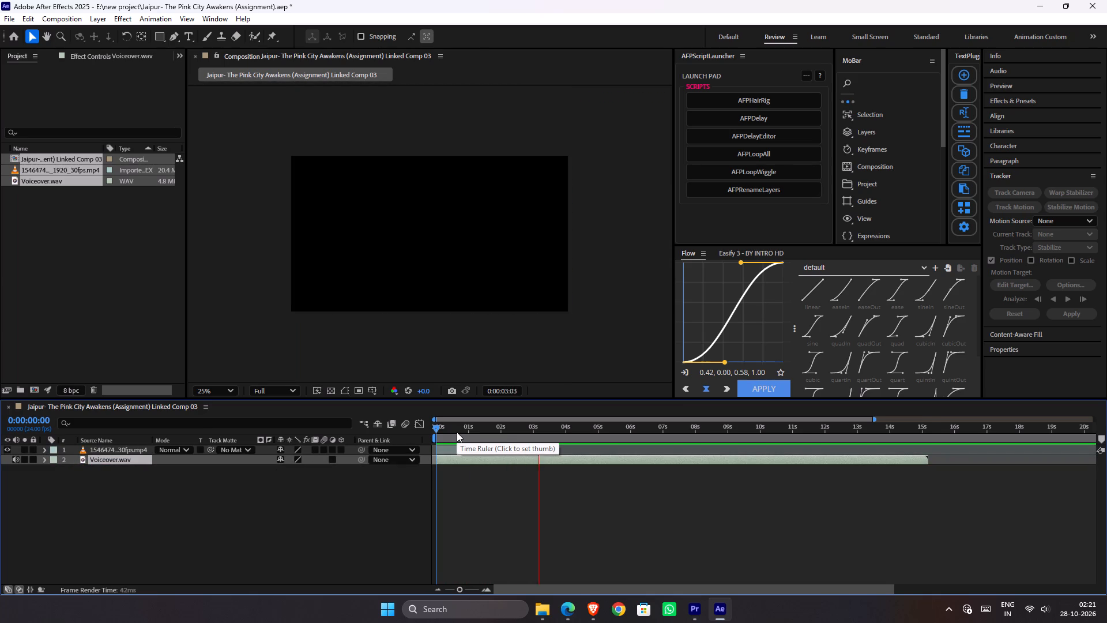
drag(453, 436, 418, 447)
key(space)
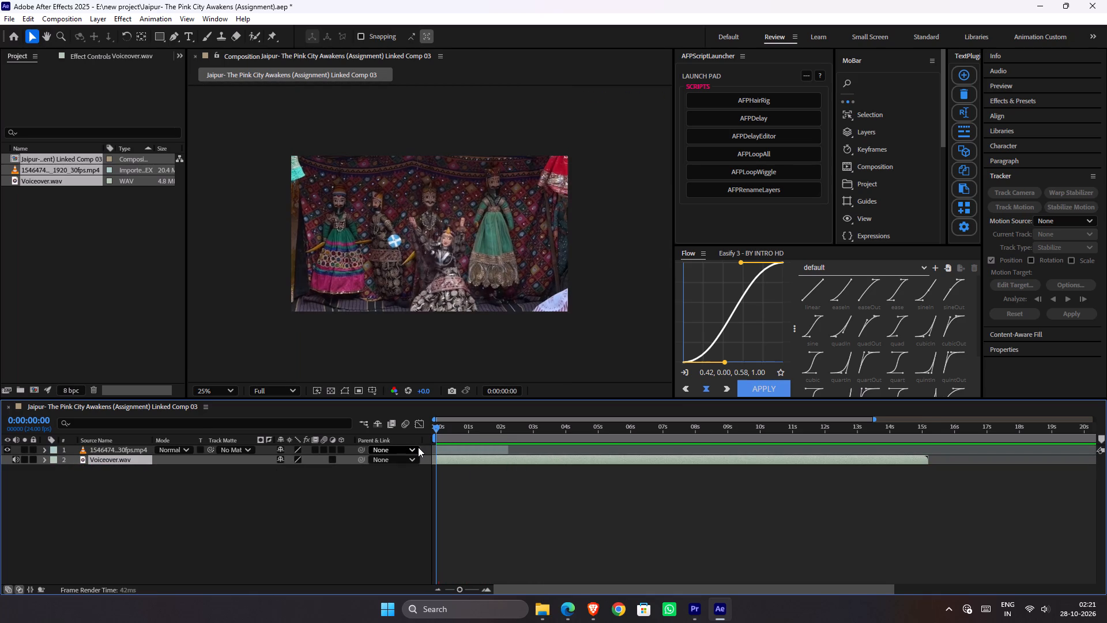
key(space)
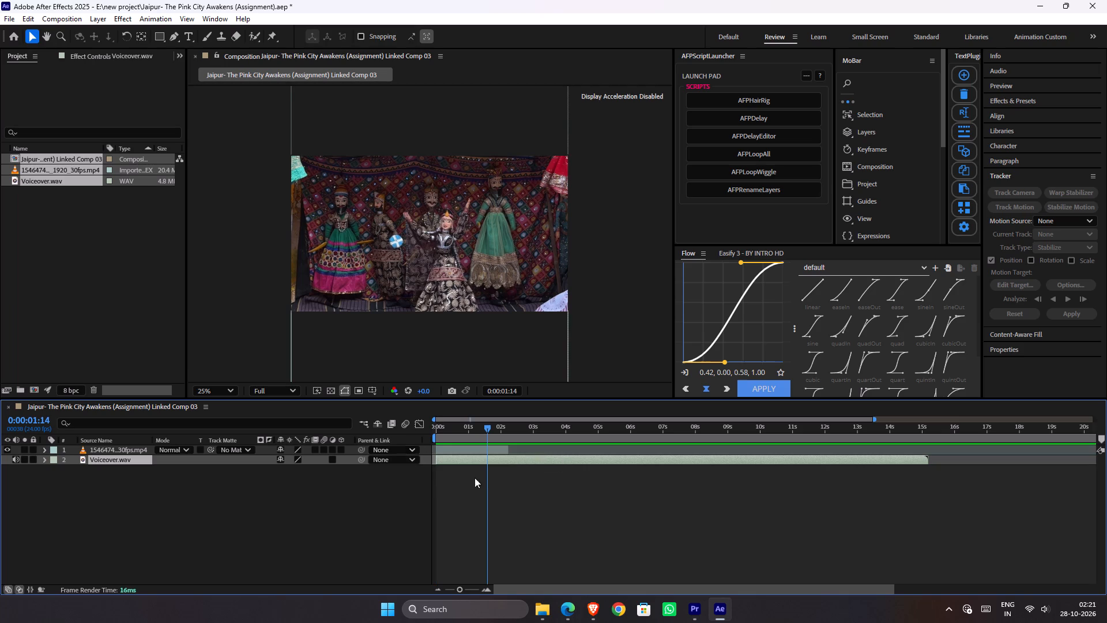
Switch to Premiere Pro, split the last Audio 1 Voiceover.wav clip at 00:00:15:20, and copy the part after the cut.
click(575, 602)
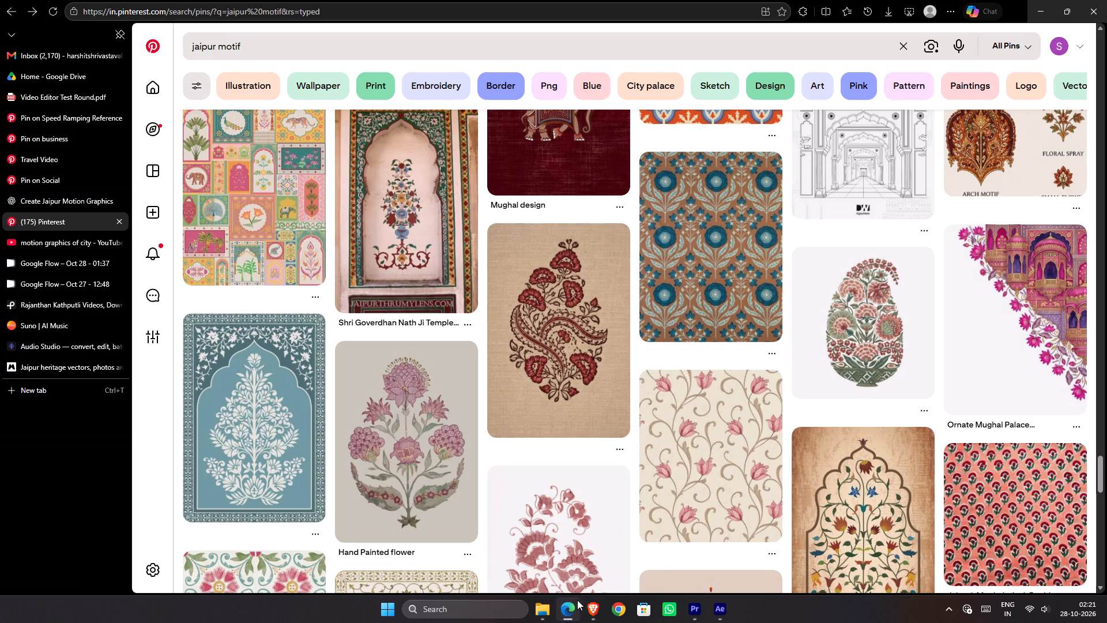
click(703, 613)
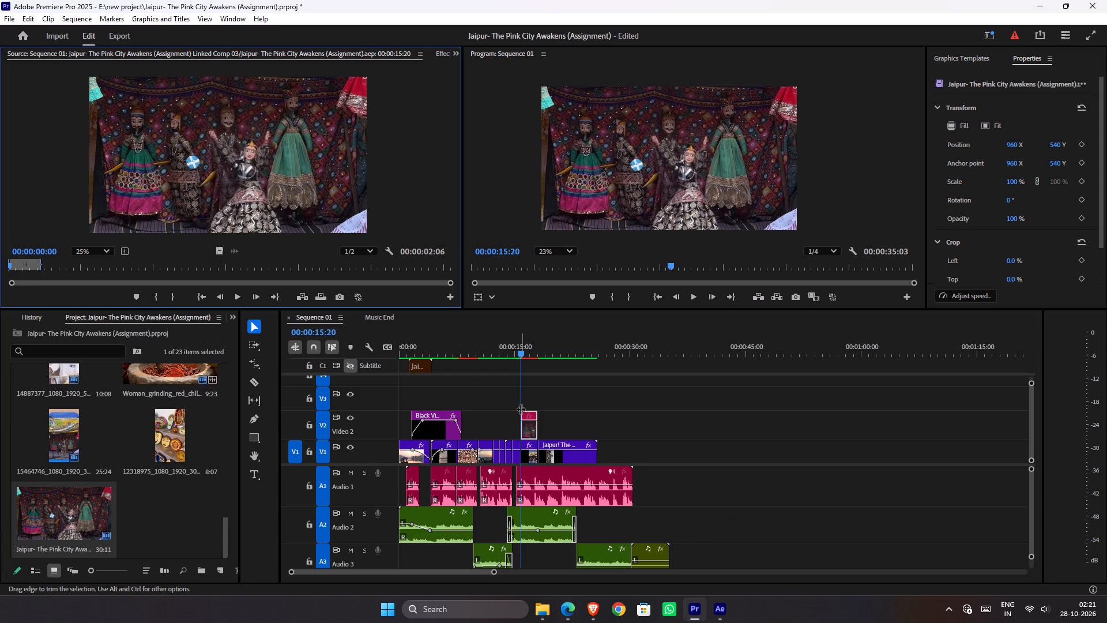
key(equal)
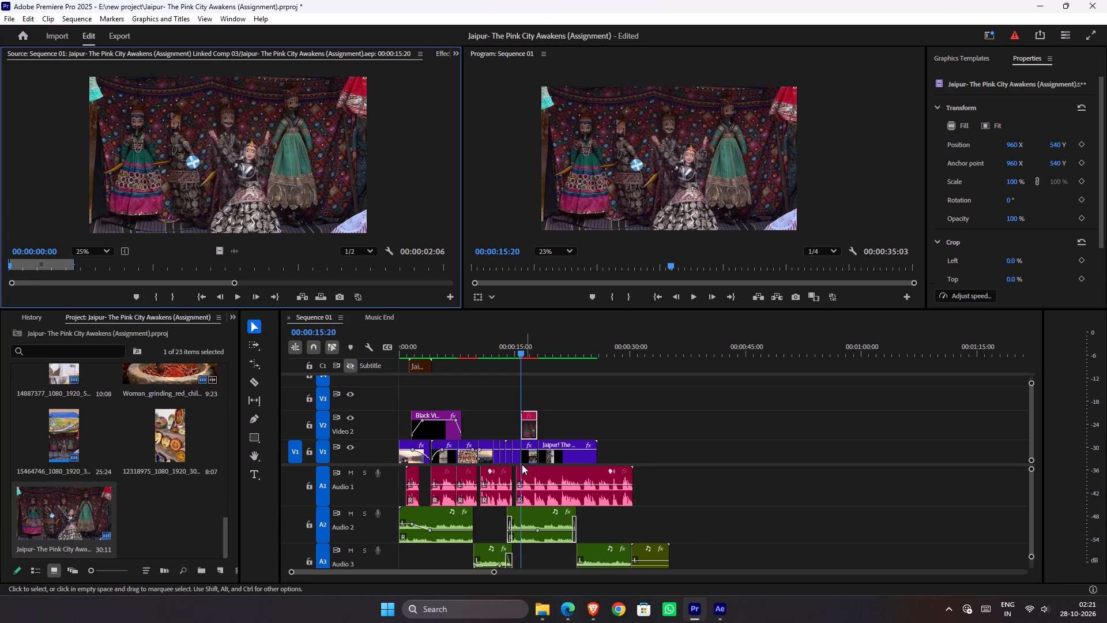
key(equal)
click(576, 410)
key(equal)
key(equal)
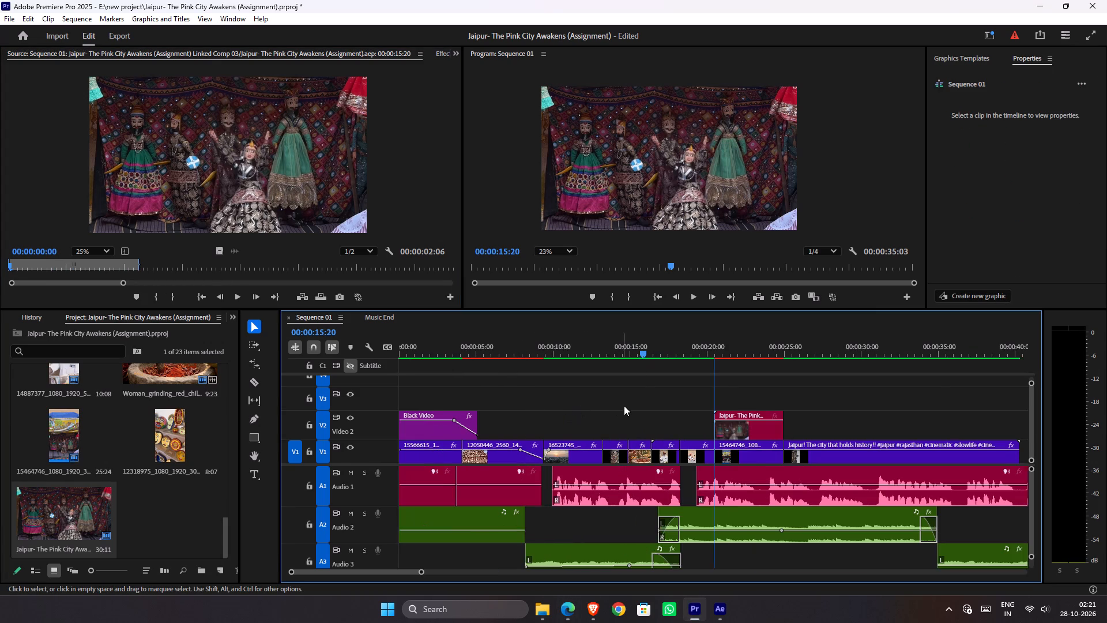
key(equal)
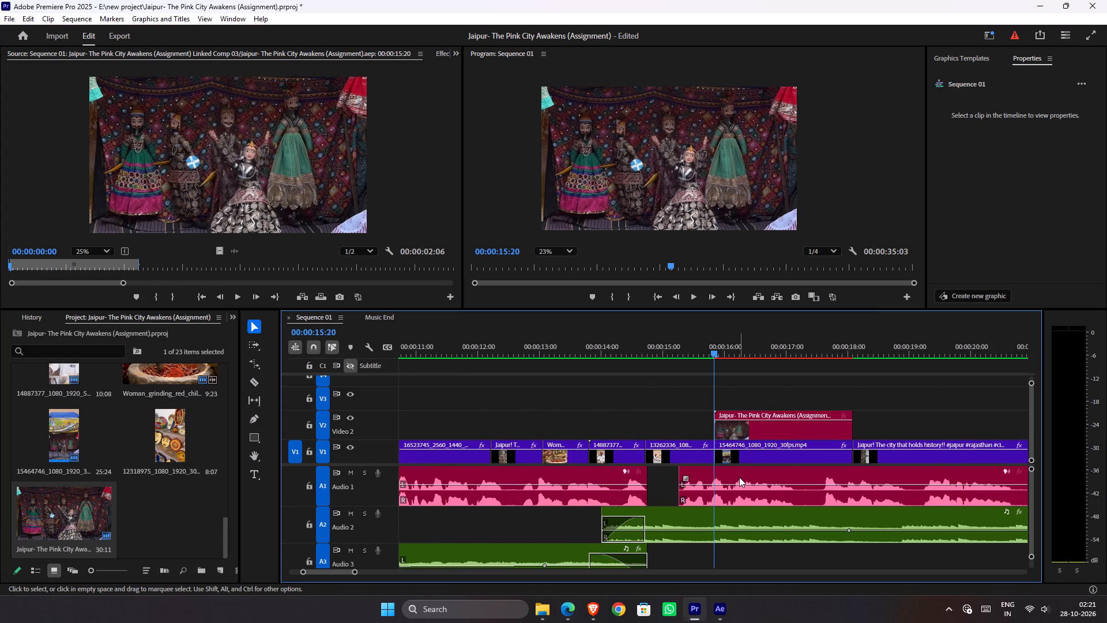
click(738, 479)
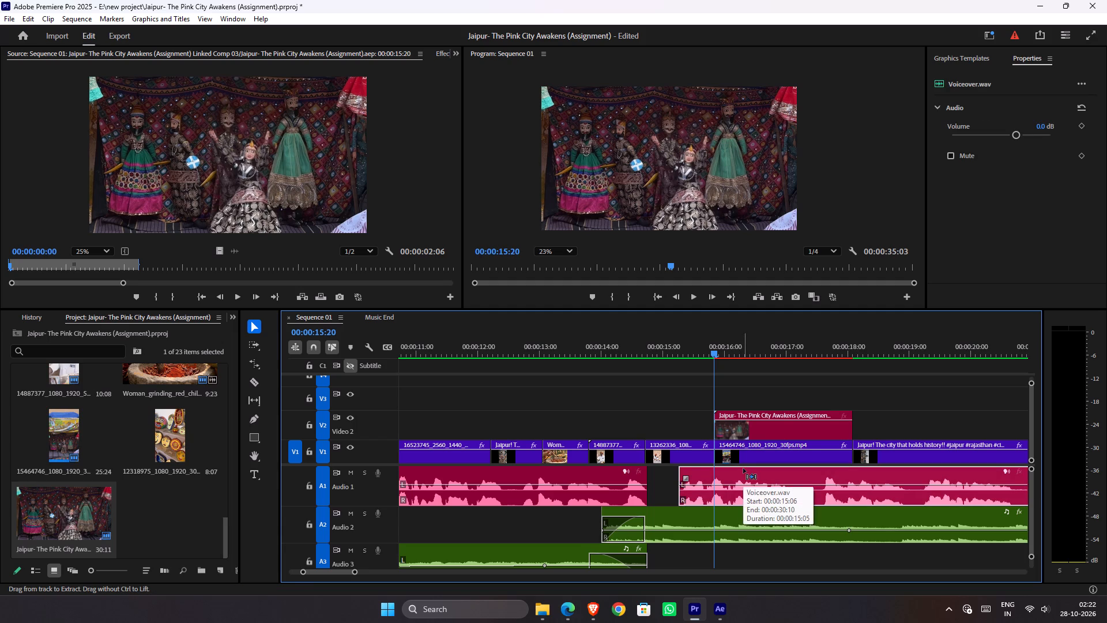
key(ctrl+k)
click(743, 476)
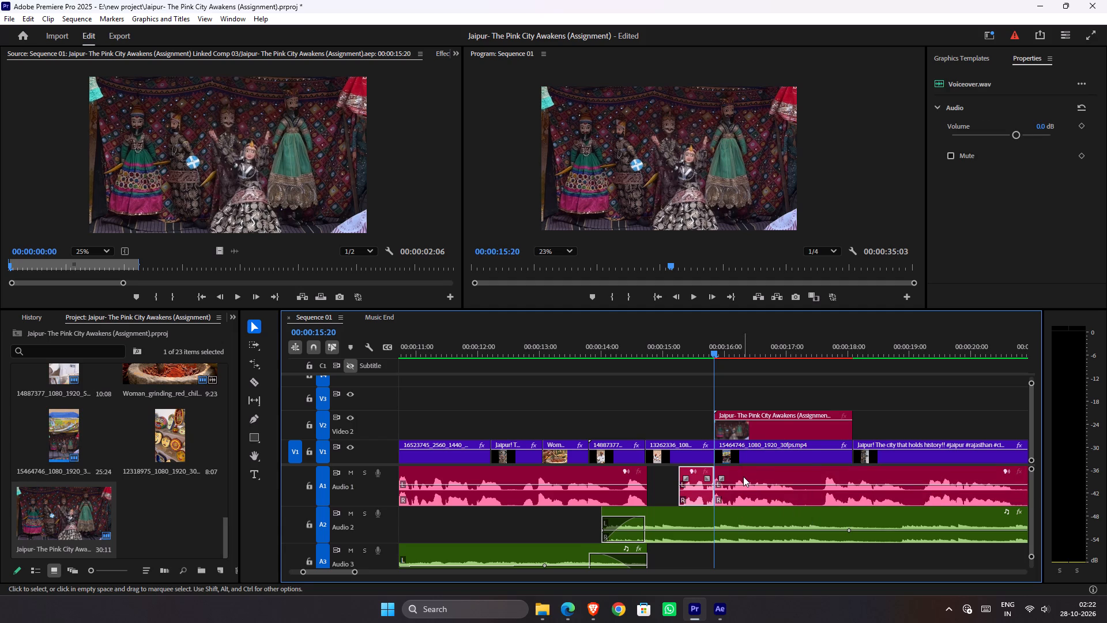
key(ctrl+c)
In After Effects, replace the linked composition's Voiceover.wav layer with the copied trimmed voiceover, starting at 0:00:00:00.
click(716, 611)
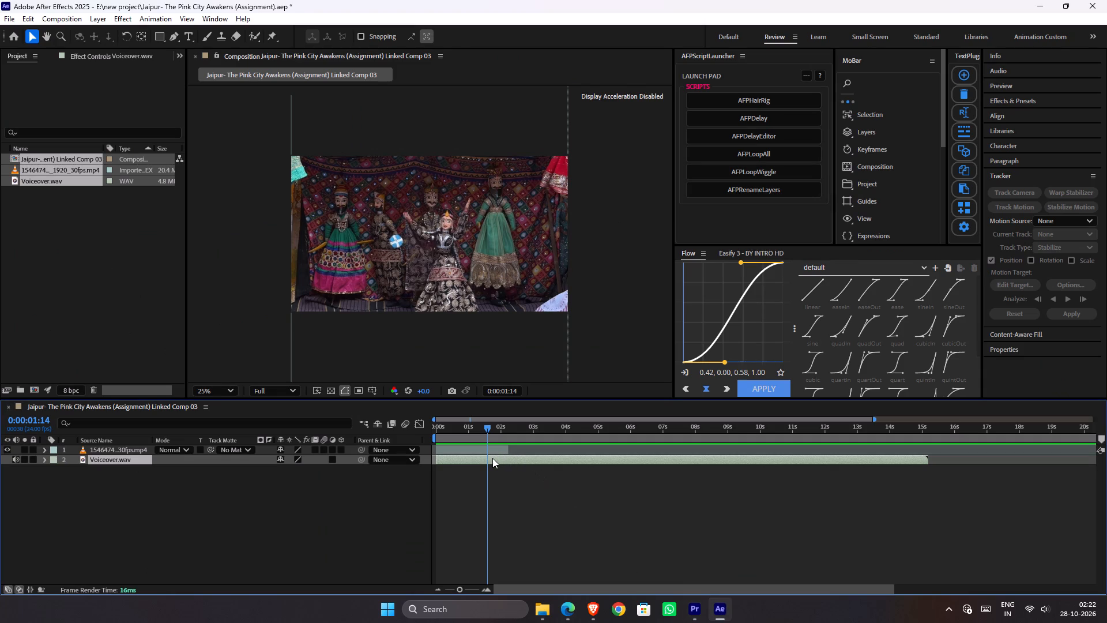
click(492, 461)
key(Delete)
key(ctrl+v)
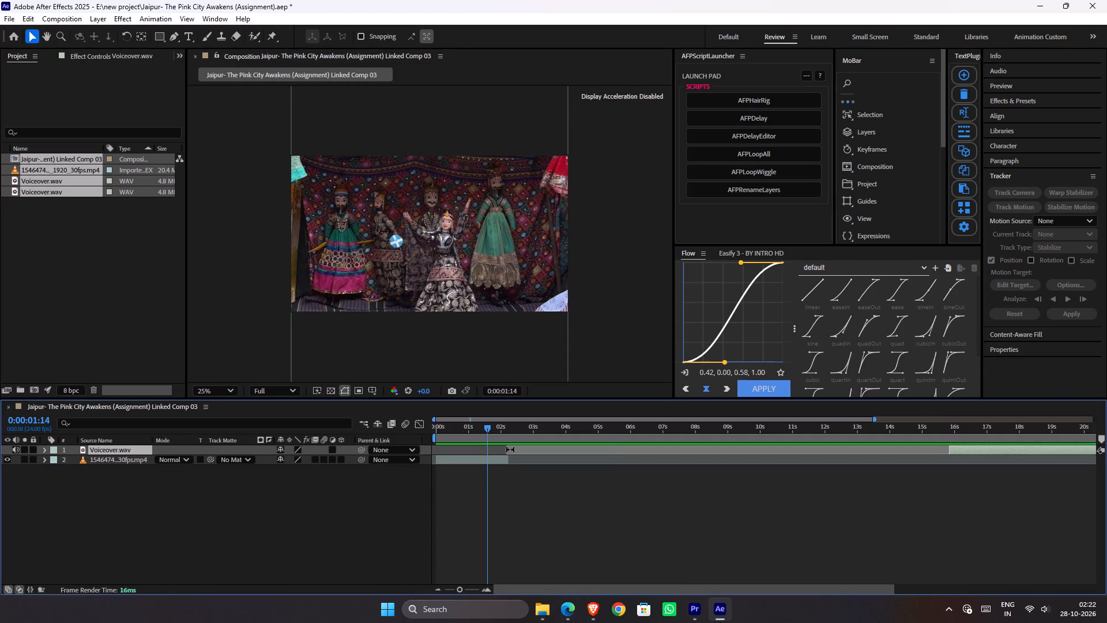
key(bracketleft)
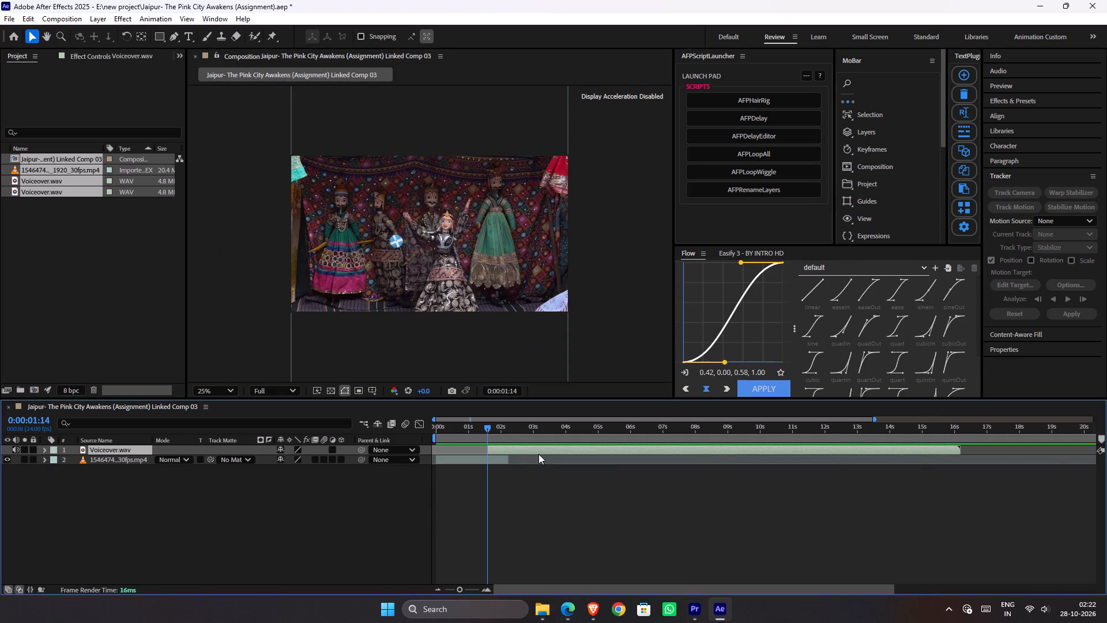
drag(540, 452, 491, 469)
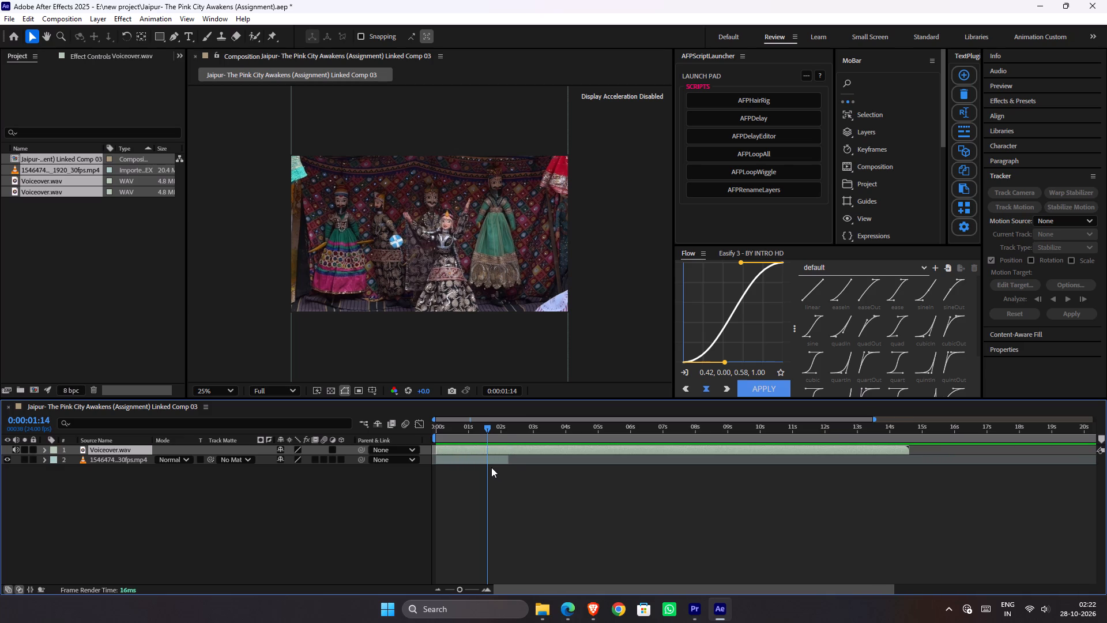
click(516, 472)
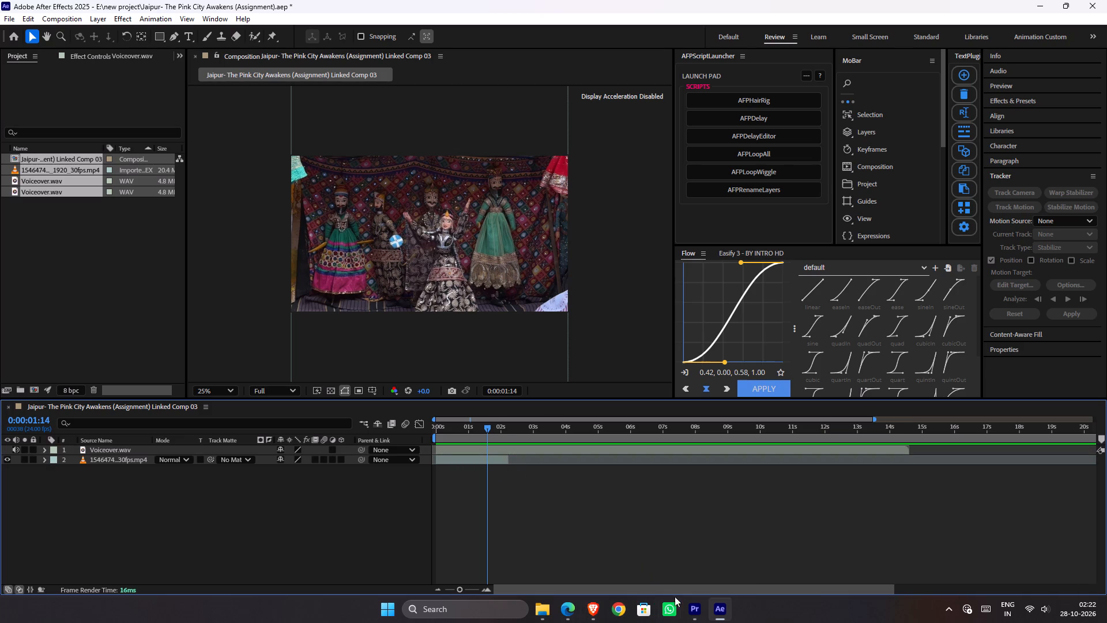
Return to Premiere Pro and undo the voiceover split on Audio 1.
click(690, 599)
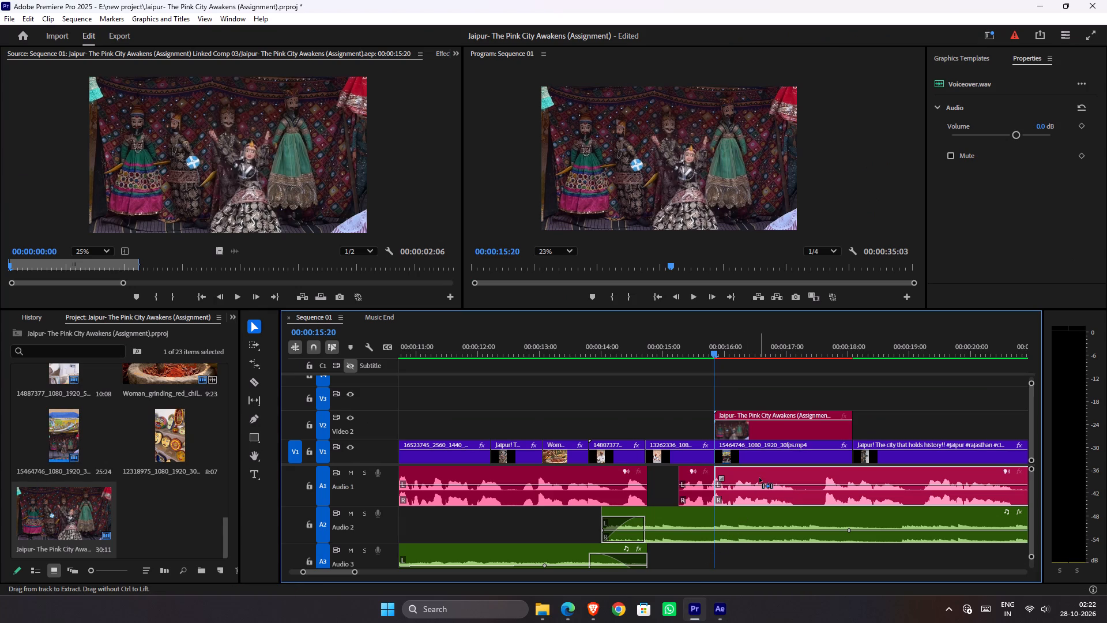
key(ctrl+z)
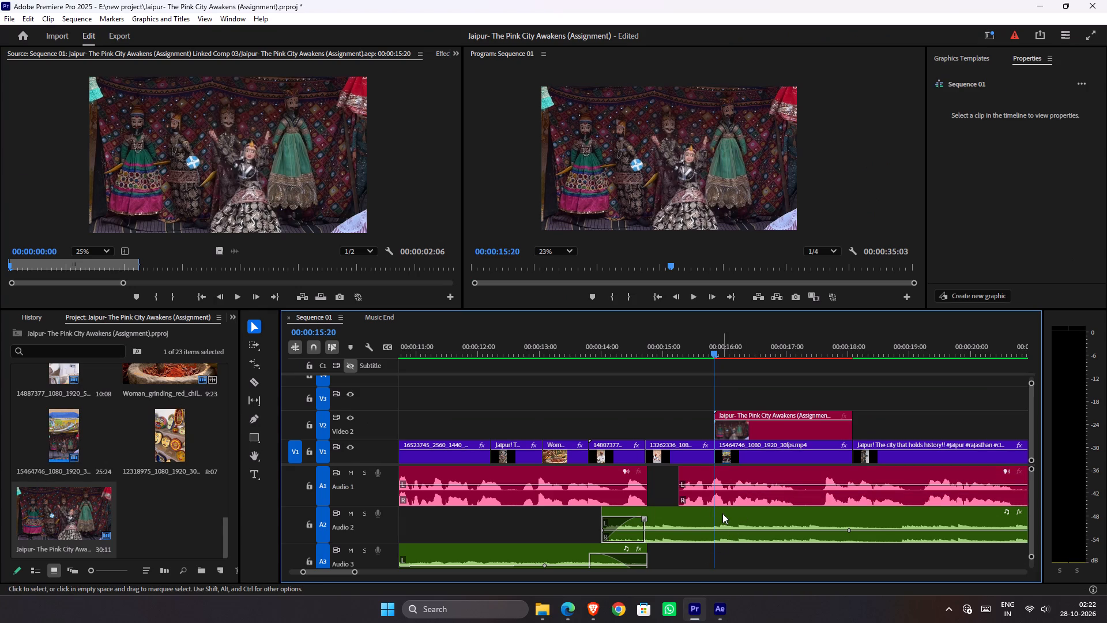
Split the Audio 2 Rajasthani background music at 00:00:15:20 and copy all music clips after the cut on Audio 2 and Audio 3.
click(722, 513)
scroll(722, 513, down, 1)
ctrl+scroll(722, 513, down, 3)
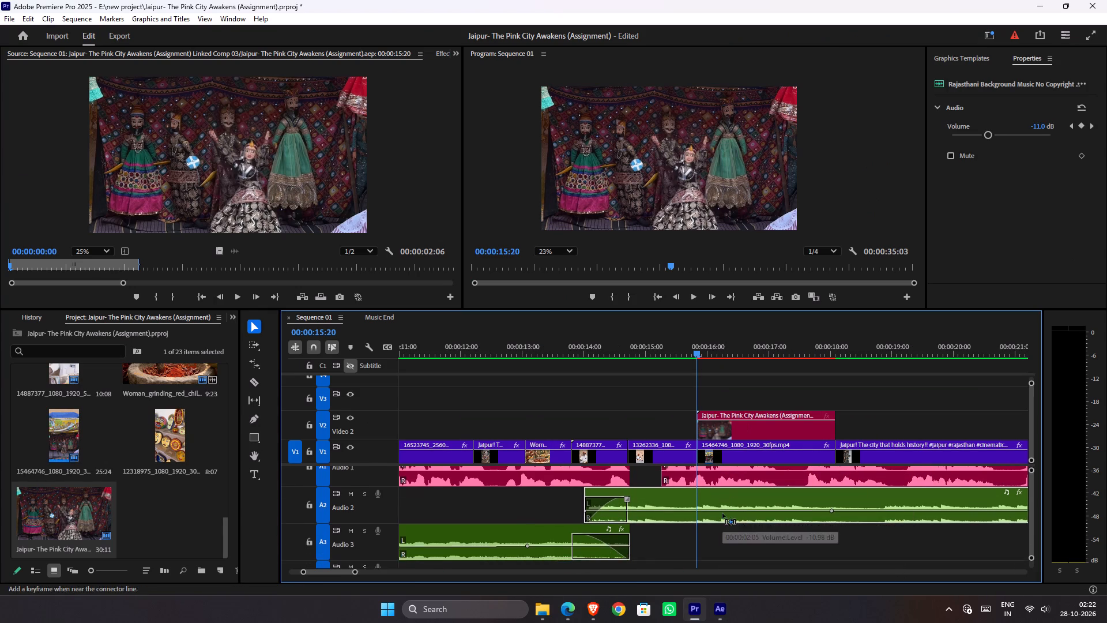
ctrl+scroll(722, 513, down, 2)
ctrl+scroll(722, 513, up, 3)
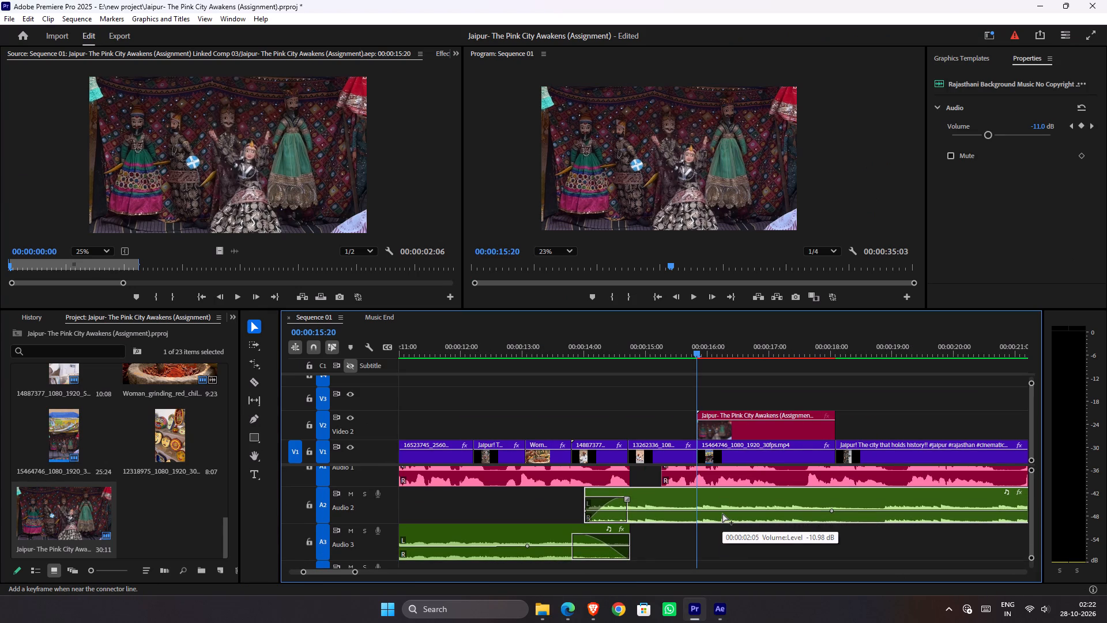
key(ctrl+k)
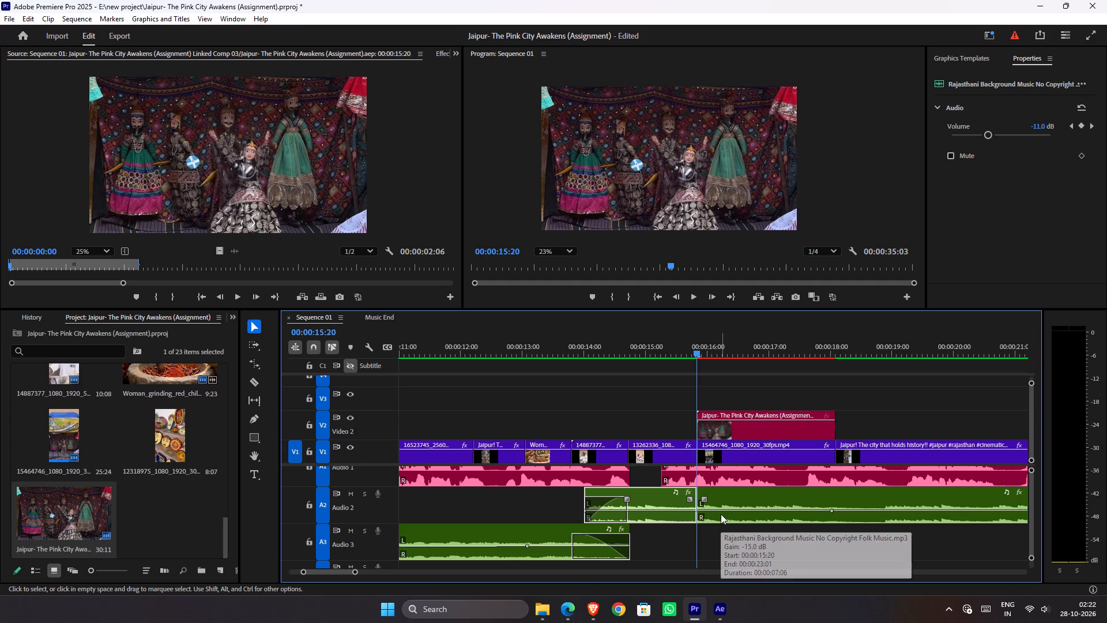
key(minus)
key(minus)
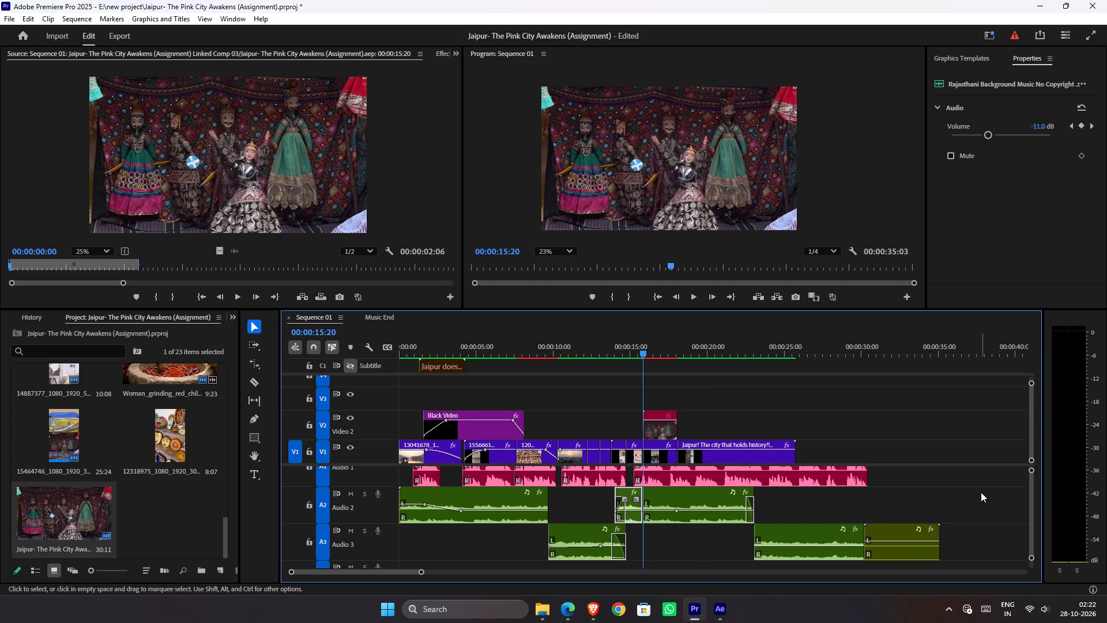
drag(974, 495, 720, 543)
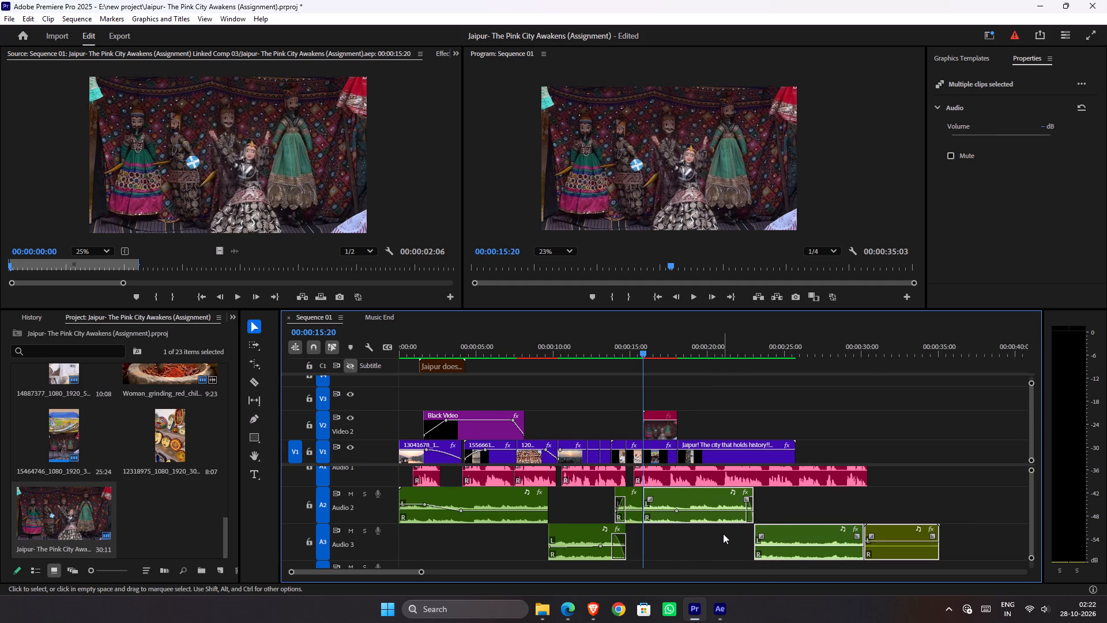
key(ctrl+c)
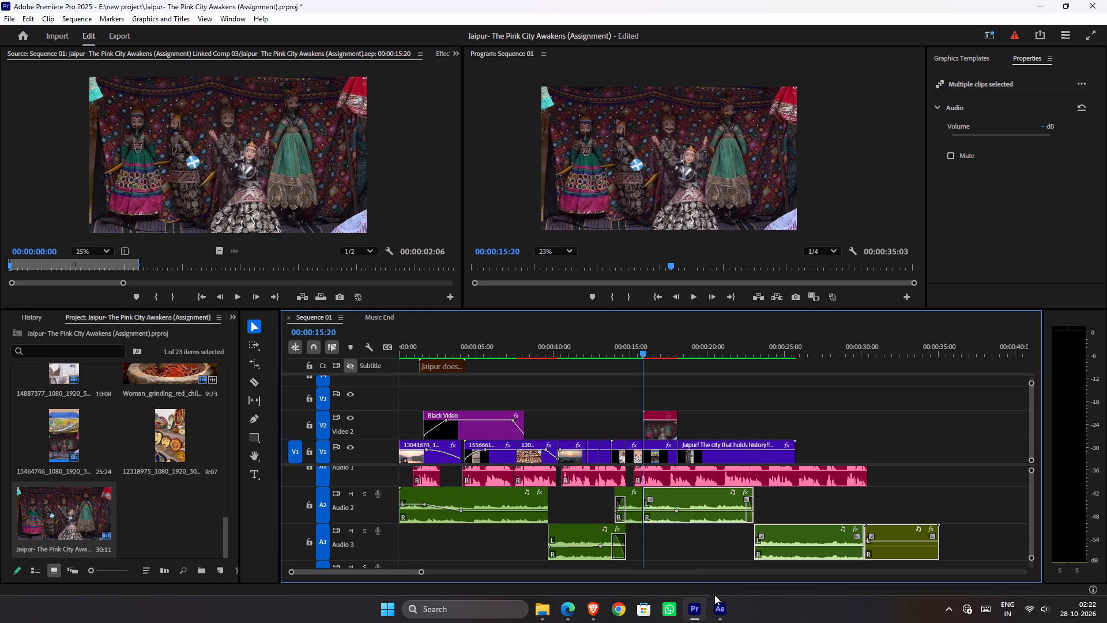
Paste the music clips into the After Effects linked composition and shift them together so the first starts at 0:00:00:00.
click(721, 600)
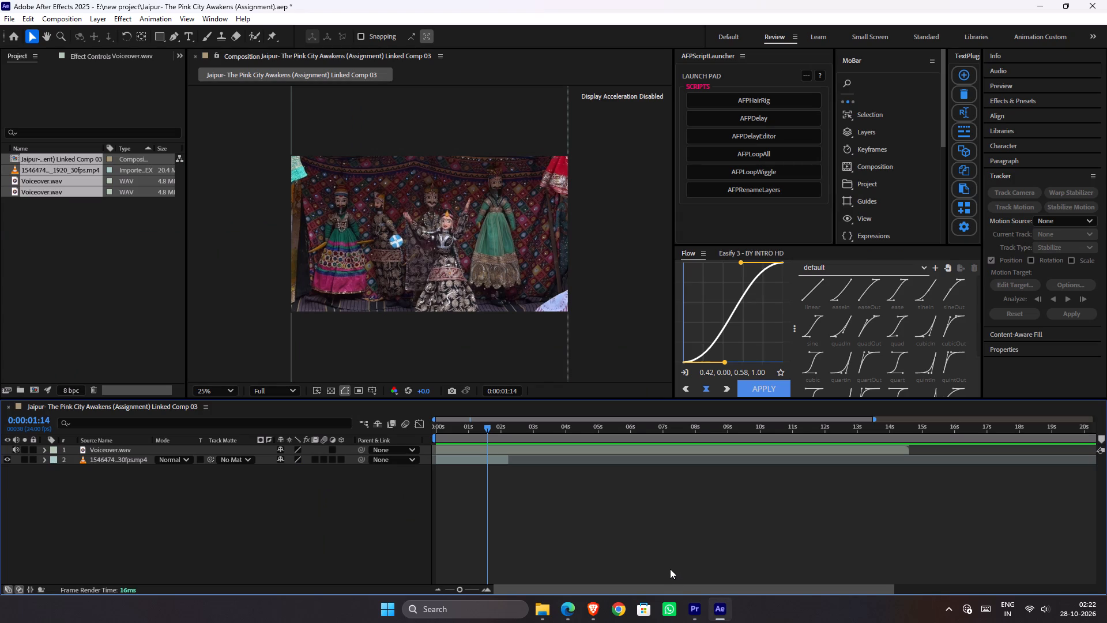
key(ctrl+v)
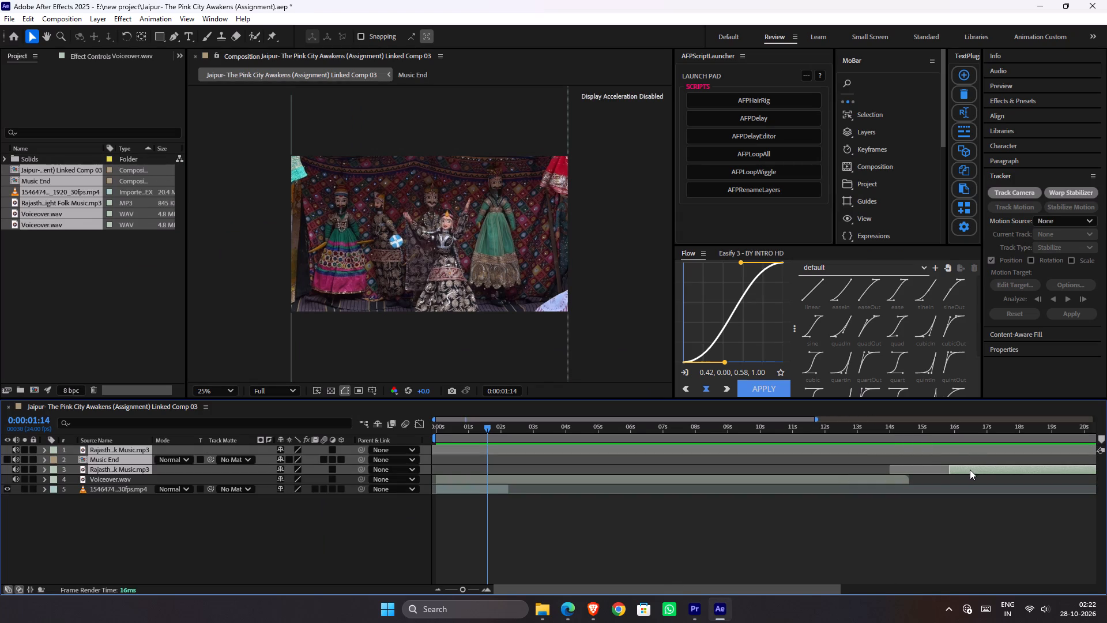
drag(970, 470, 613, 475)
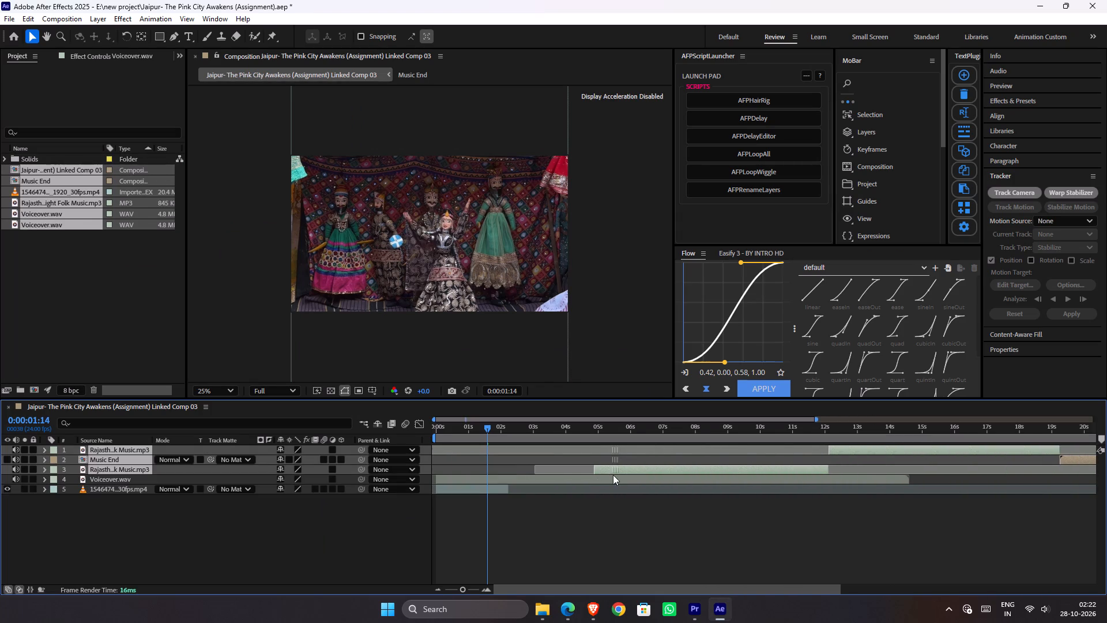
drag(613, 475, 462, 478)
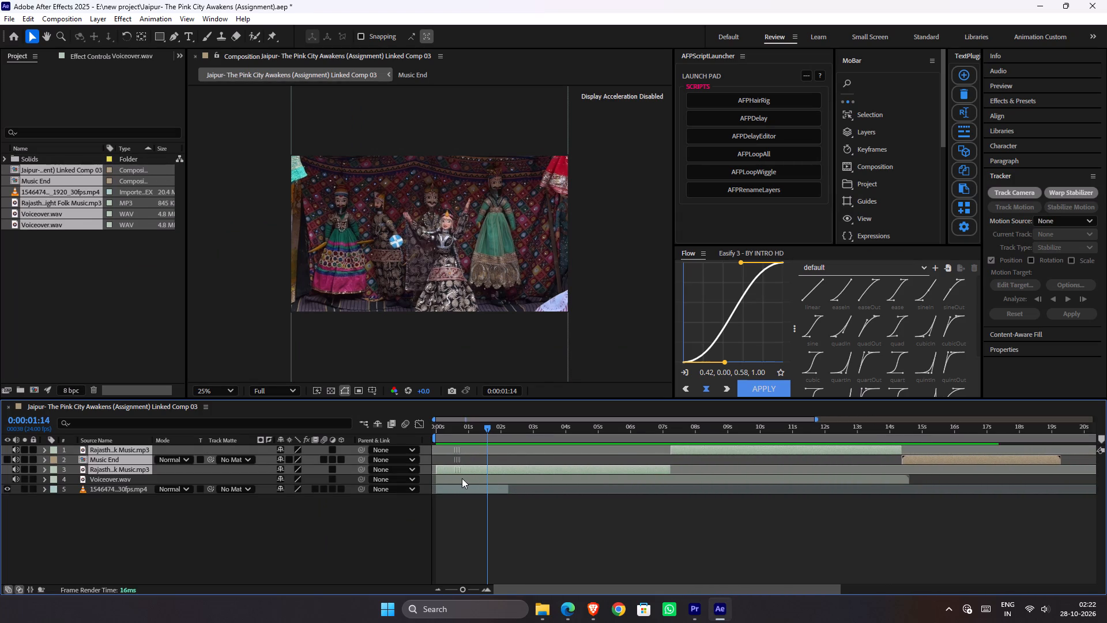
drag(462, 478, 460, 472)
Reorder the layers with the puppet footage on top, Voiceover.wav second, and the three music layers beneath.
drag(133, 467, 134, 493)
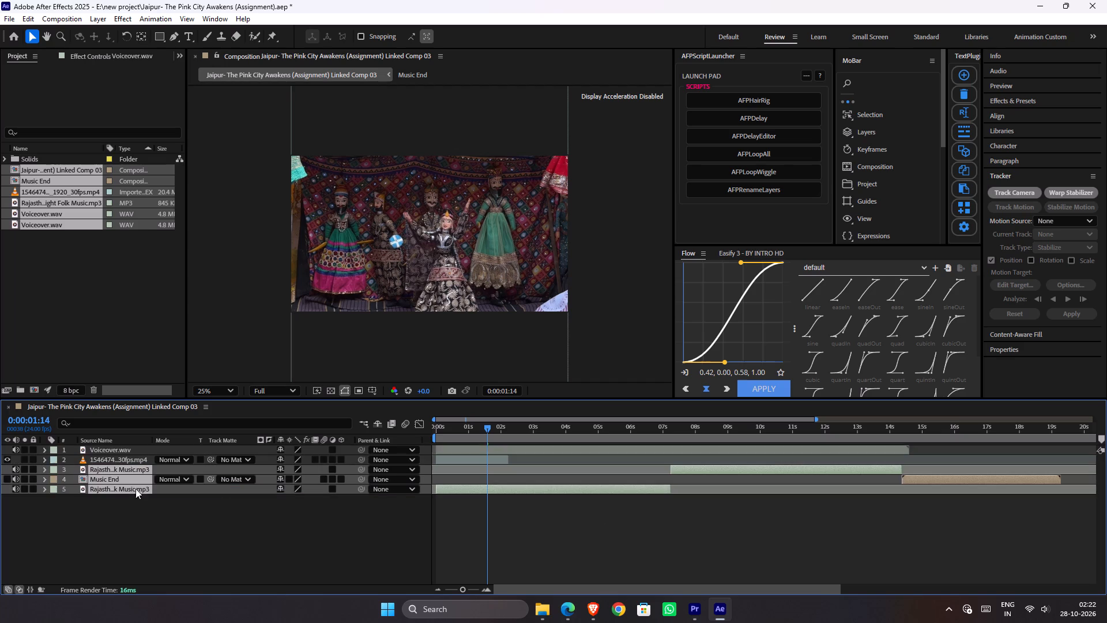
drag(138, 453, 133, 461)
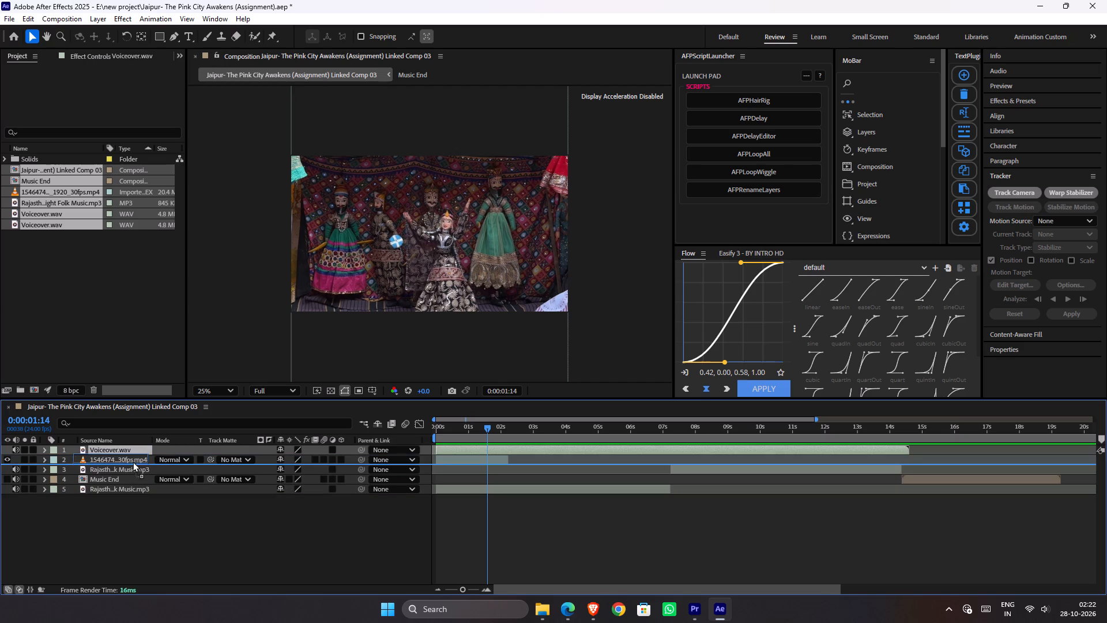
drag(133, 461, 132, 463)
click(556, 557)
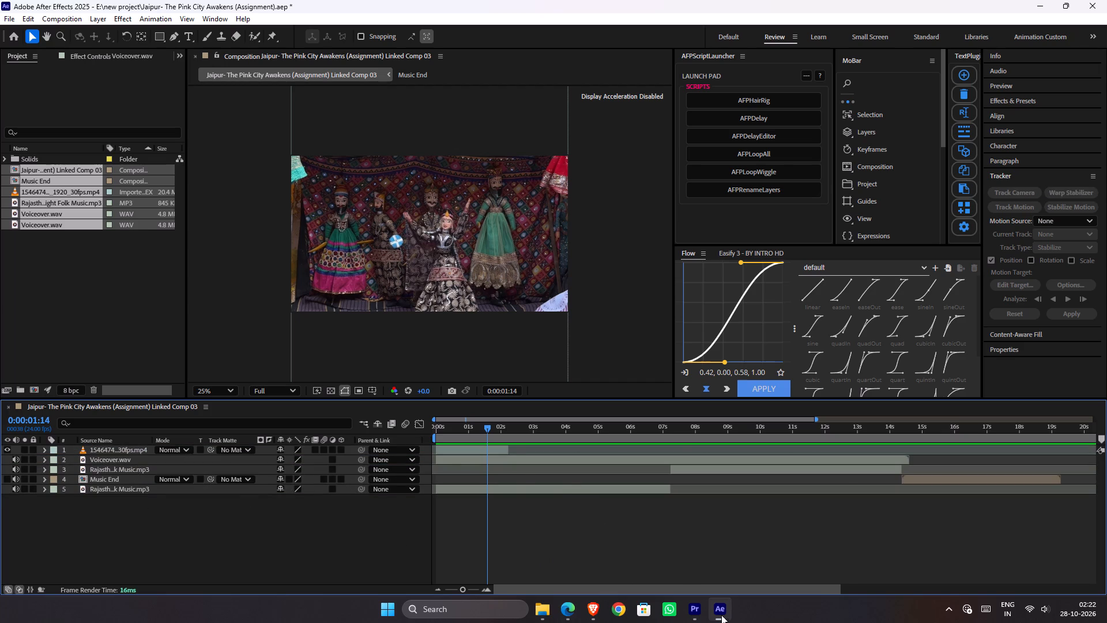
Return to Premiere Pro, undo the Audio 2 music split, and save the project.
click(703, 614)
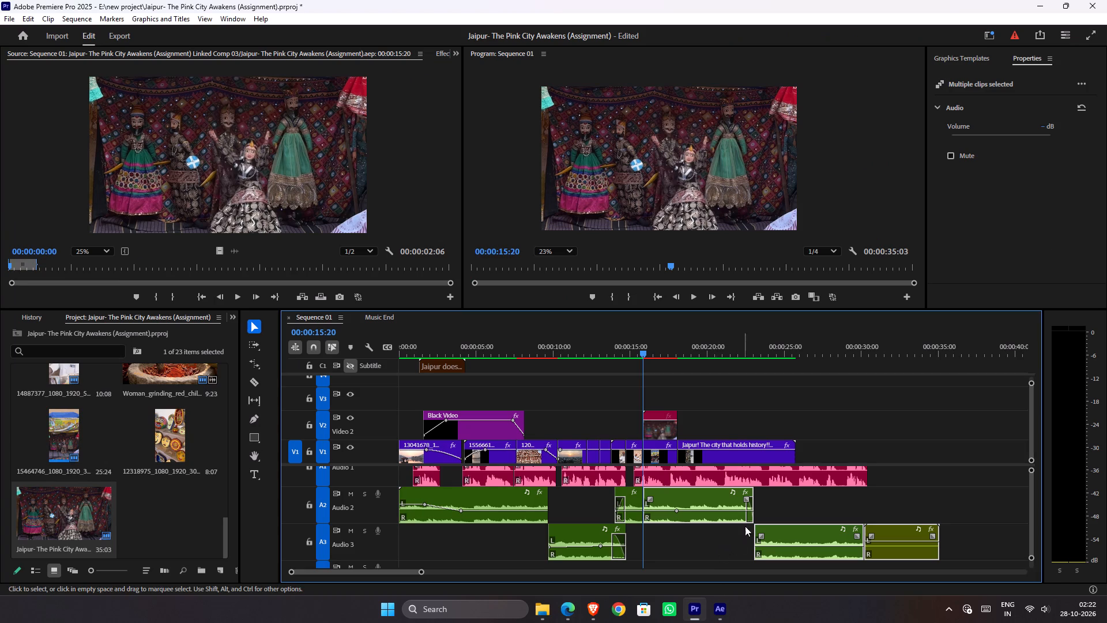
key(ctrl+z)
key(ctrl+s)
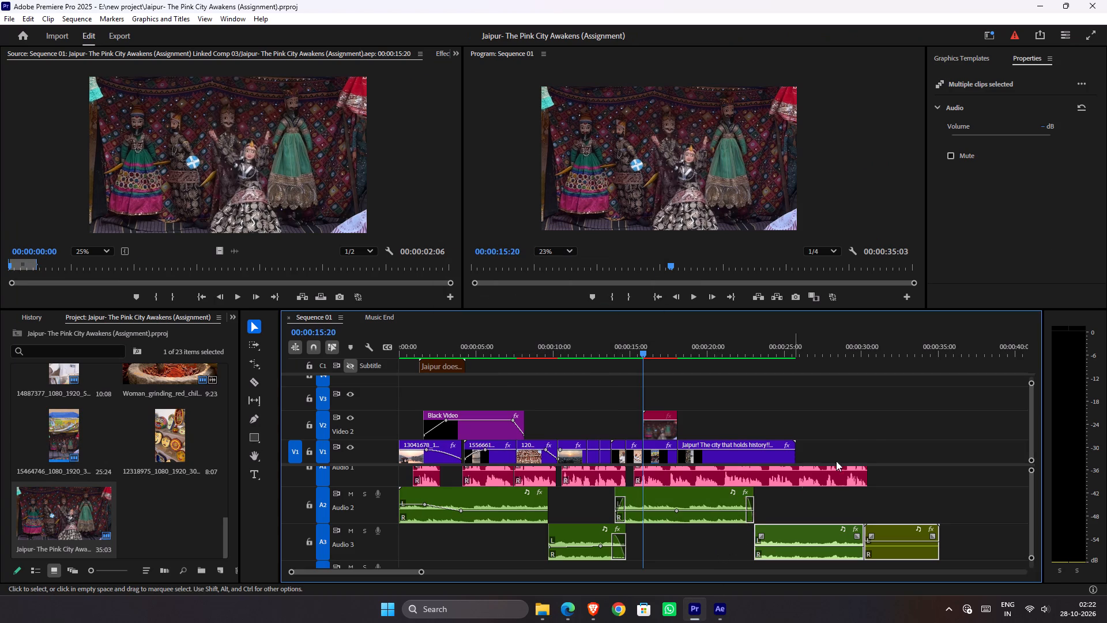
Extend the end of the Video 2 puppet composition clip to its media limit, for a duration of 00:00:35:03.
click(864, 431)
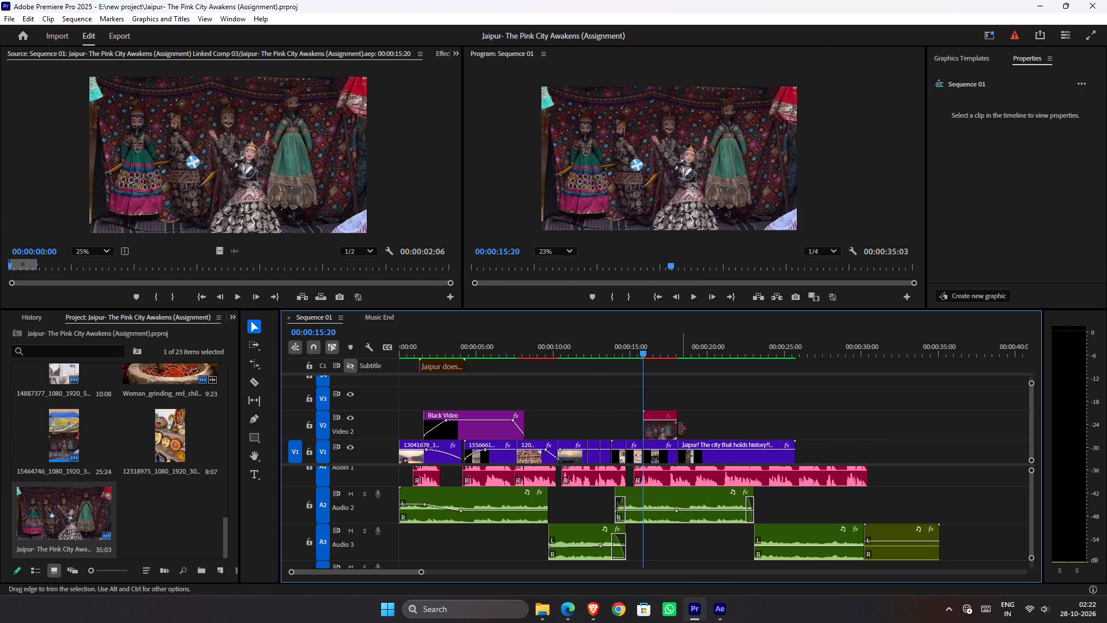
drag(674, 429, 948, 412)
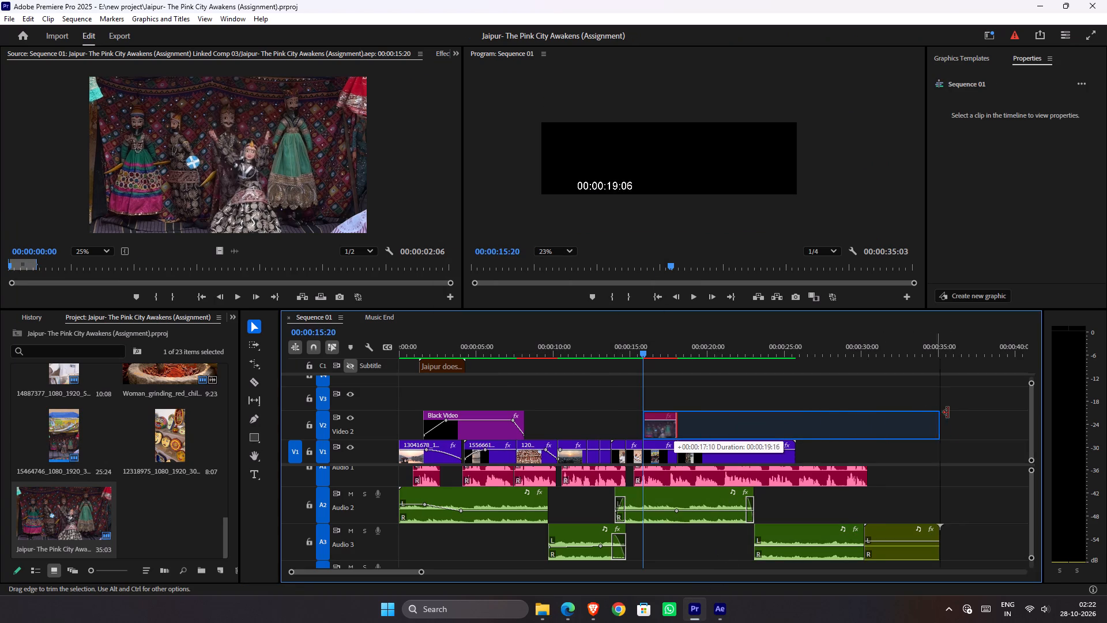
drag(948, 412, 1034, 419)
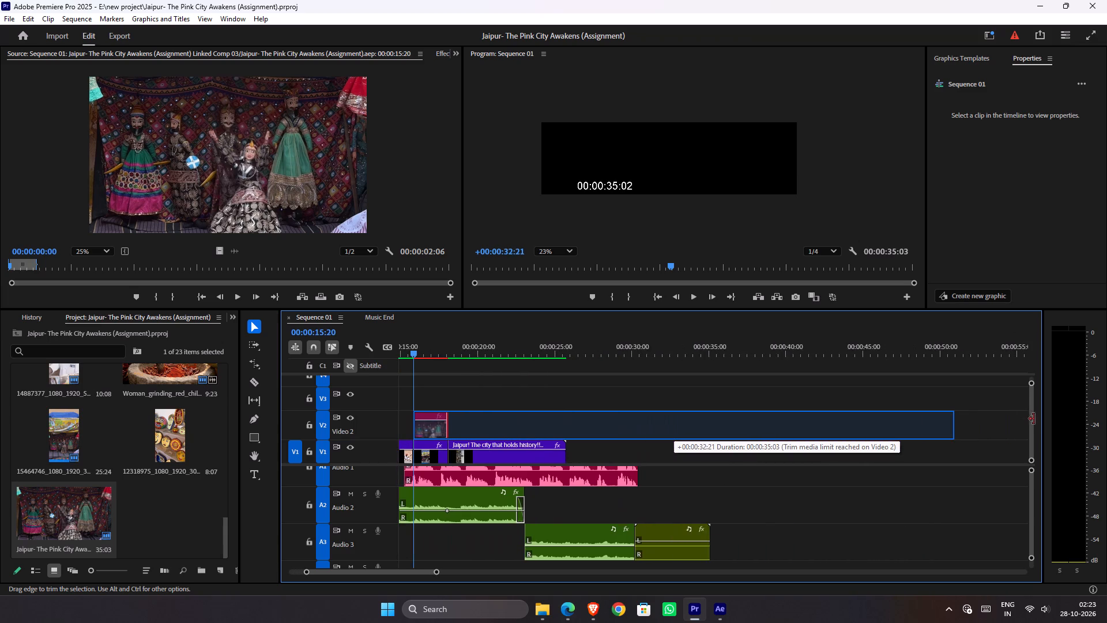
drag(1034, 419, 1040, 419)
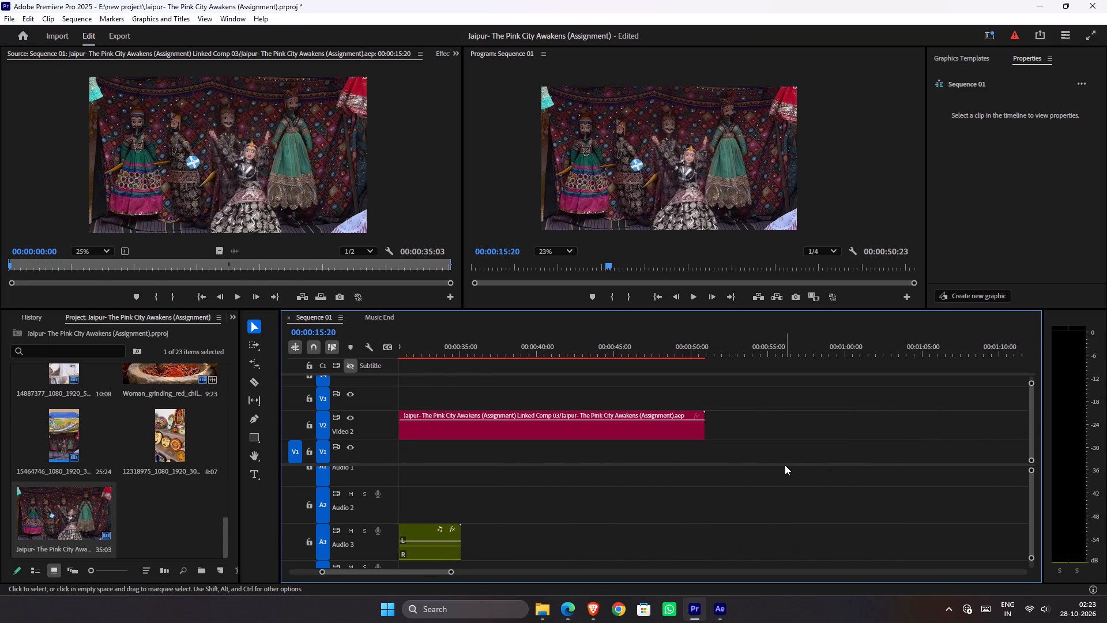
Save the Premiere Pro project and place the playhead at 00:00:34:18, near the end of the Audio 3 music.
scroll(785, 465, up, 10)
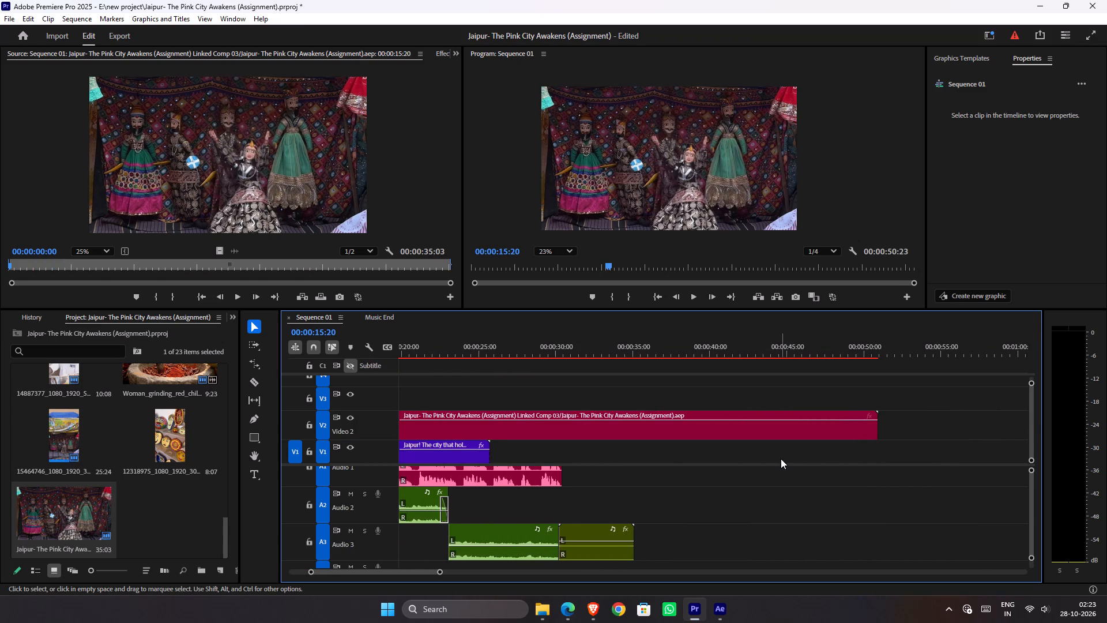
key(ctrl+s)
scroll(667, 453, up, 7)
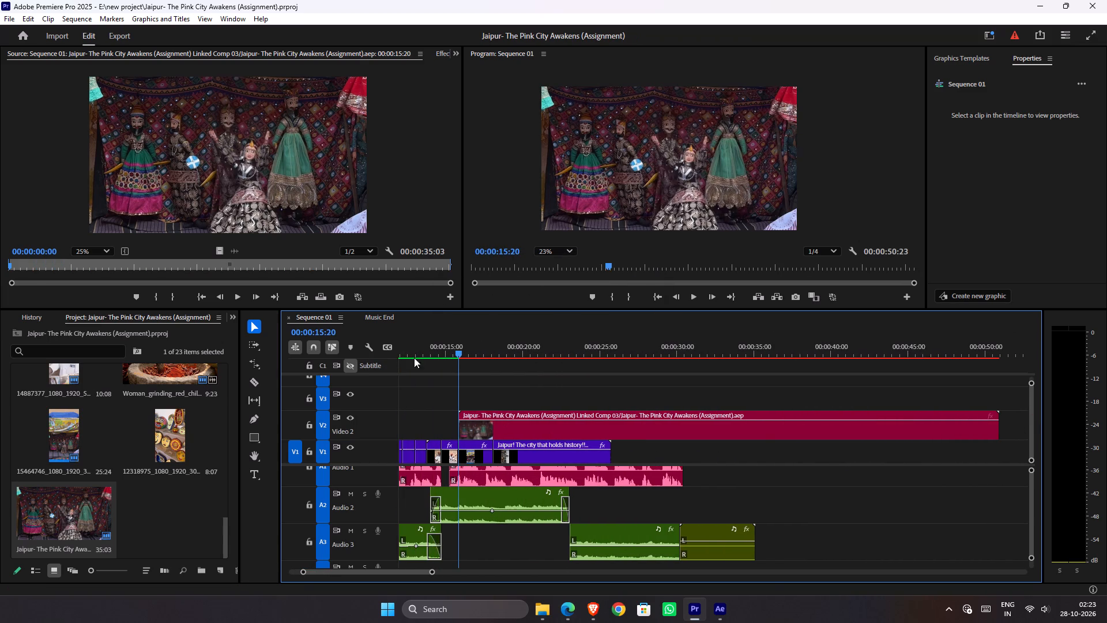
click(752, 352)
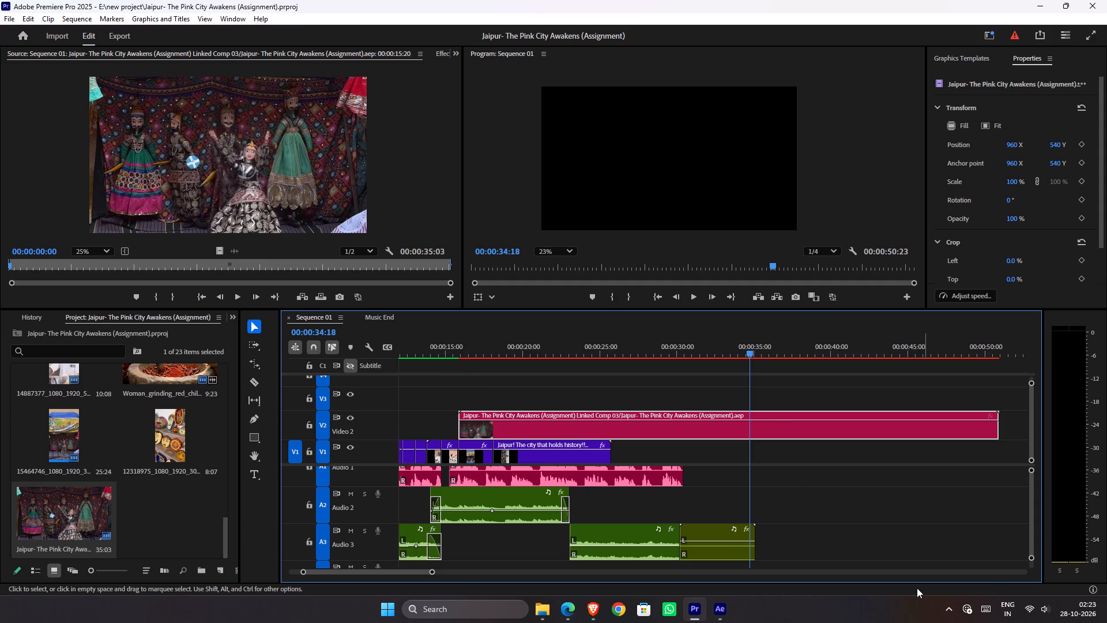
Switch to After Effects, trim the linked composition to a work area ending with the Music End layer at 0:00:19:06, and save.
click(728, 609)
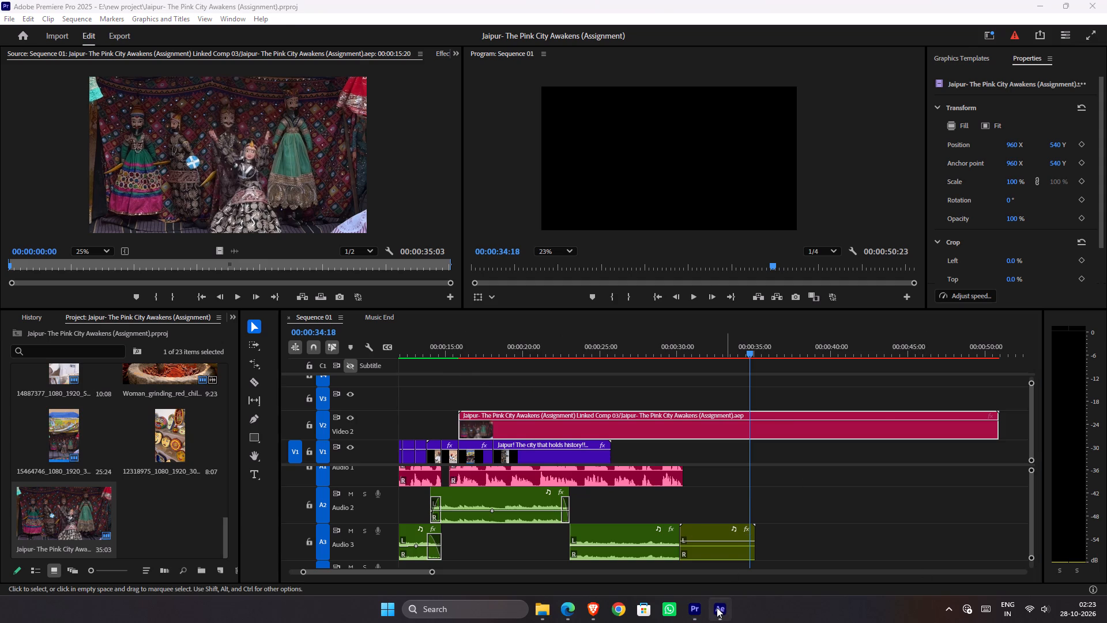
click(717, 607)
drag(1050, 425, 1025, 429)
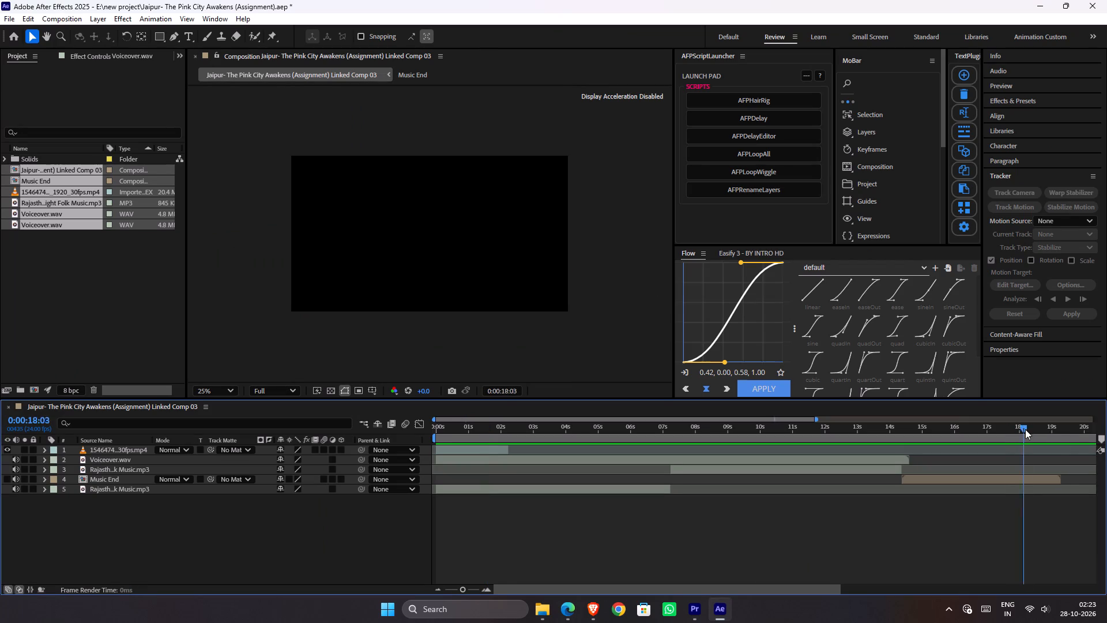
drag(1025, 429, 784, 477)
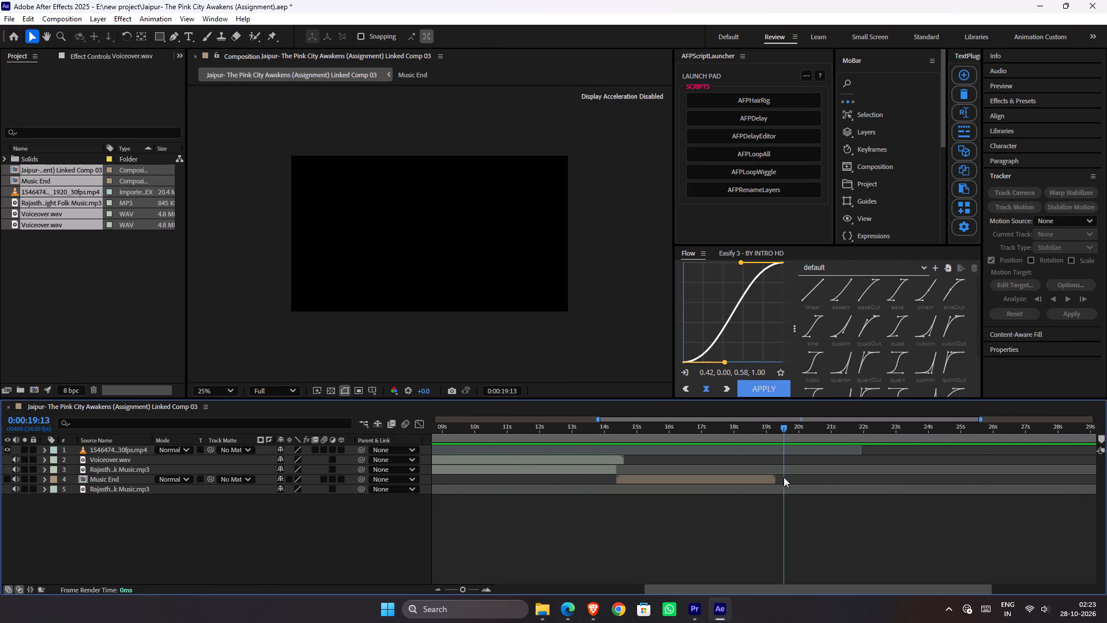
drag(784, 477, 782, 477)
click(766, 477)
key(o)
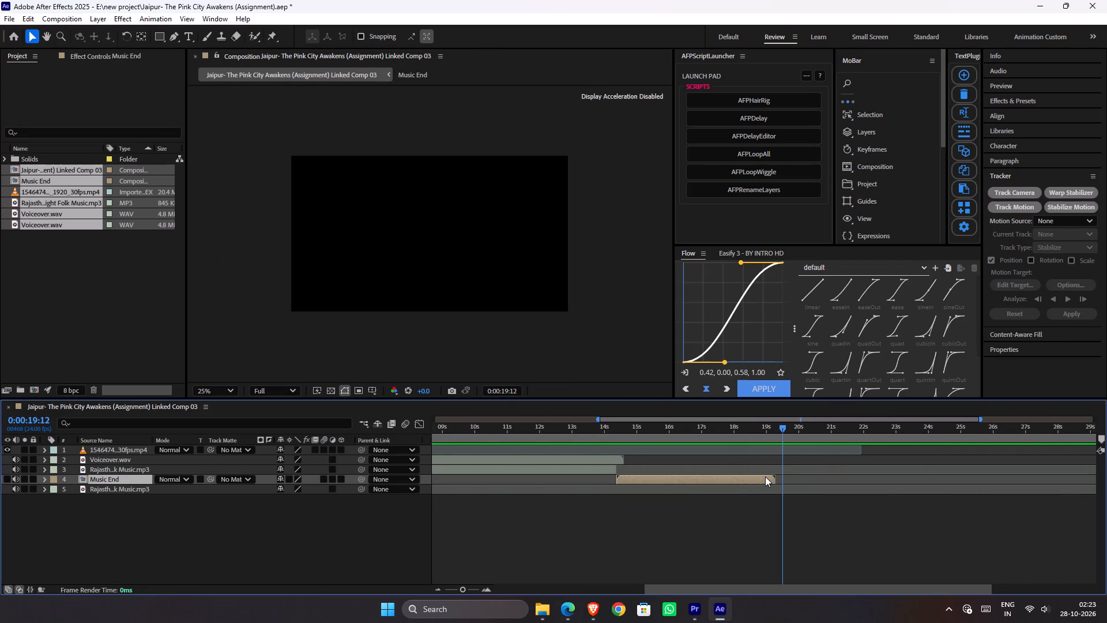
key(n)
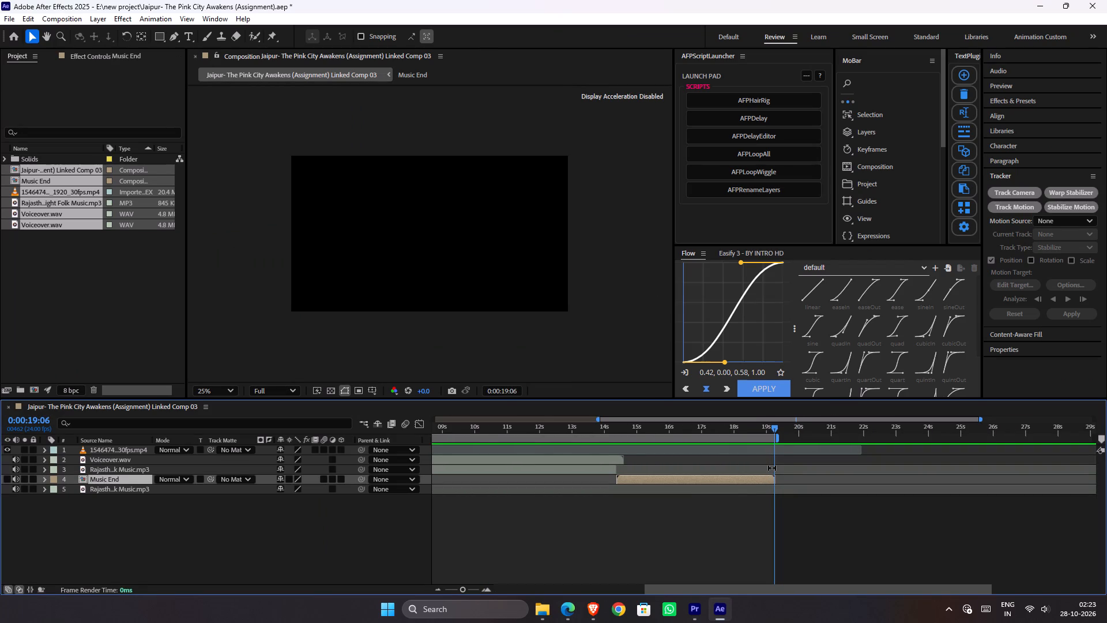
right_click(767, 442)
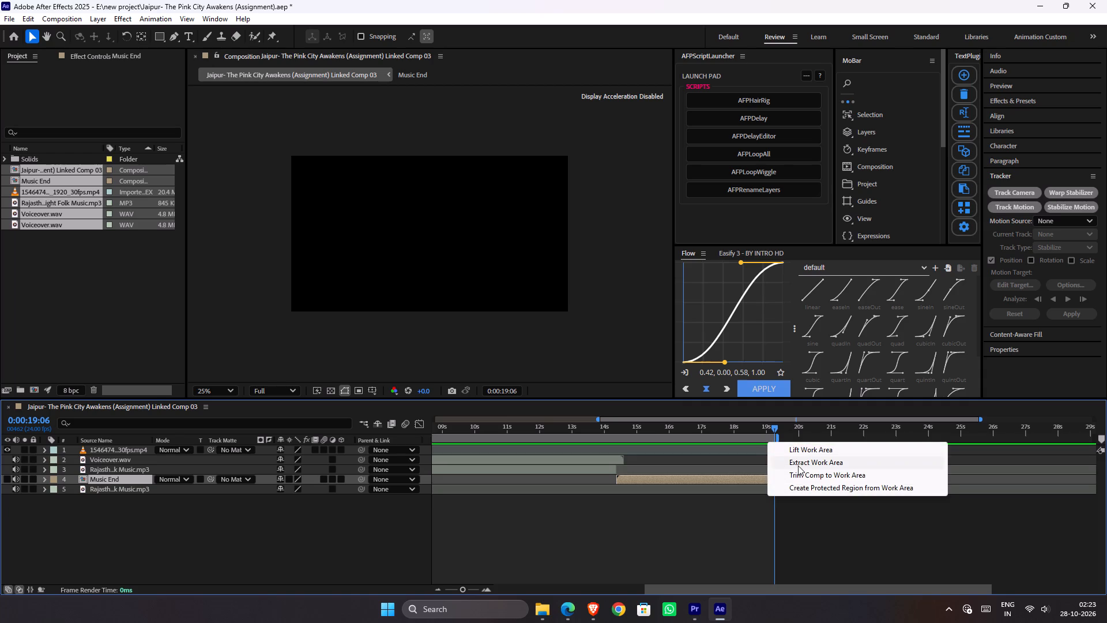
click(804, 474)
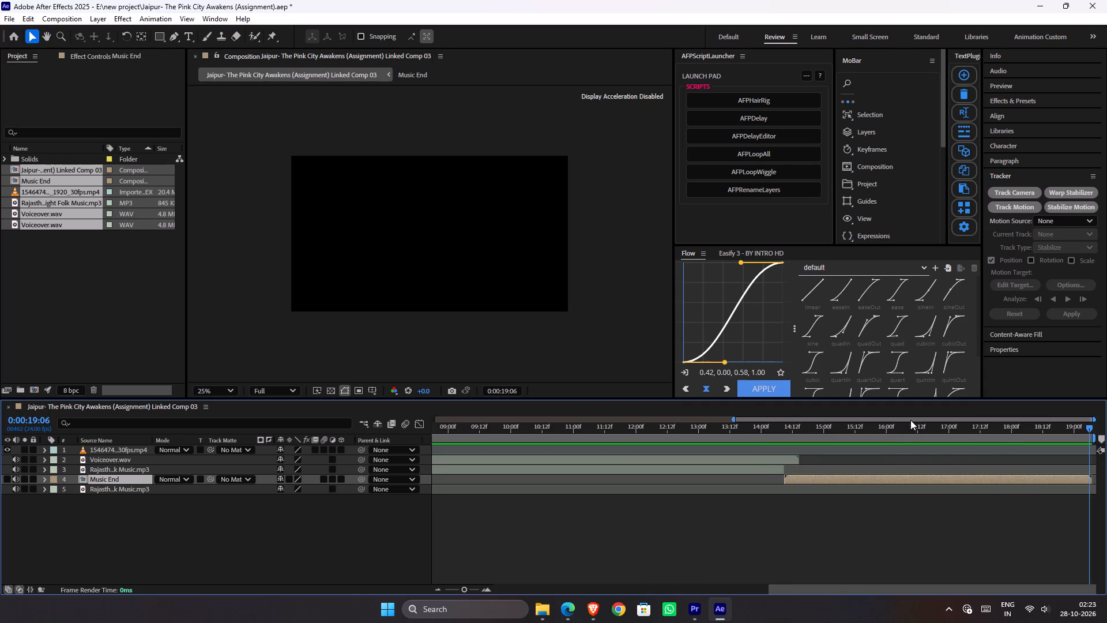
key(ctrl+s)
Play the composition from 0:00:00:00 to check how the voiceover and music sound together.
drag(736, 429, 416, 445)
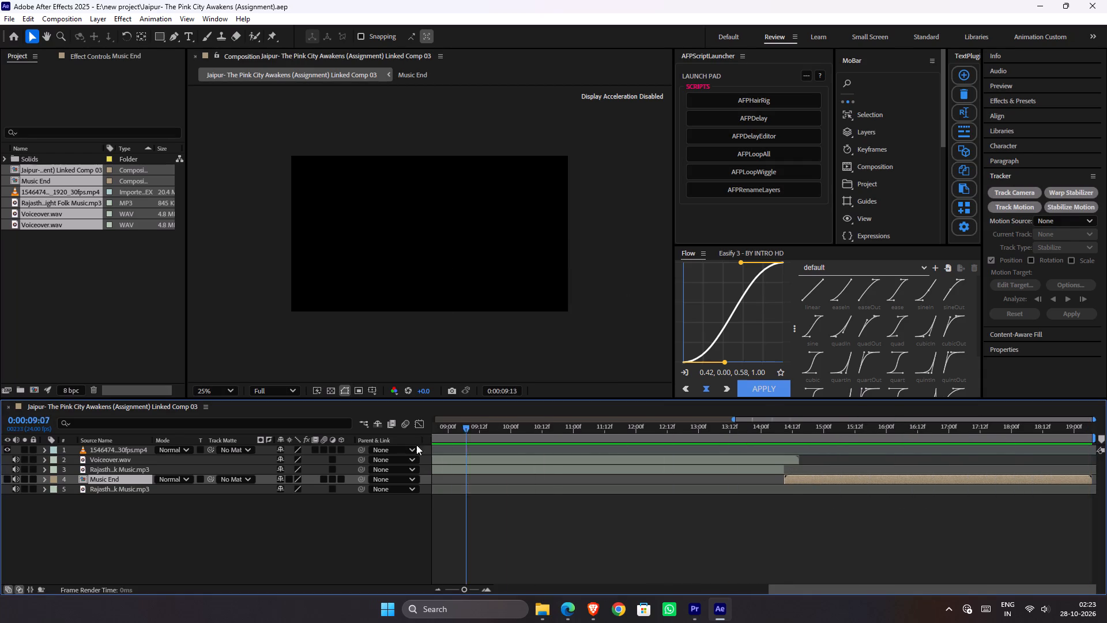
drag(416, 445, 324, 440)
key(minus)
key(minus)
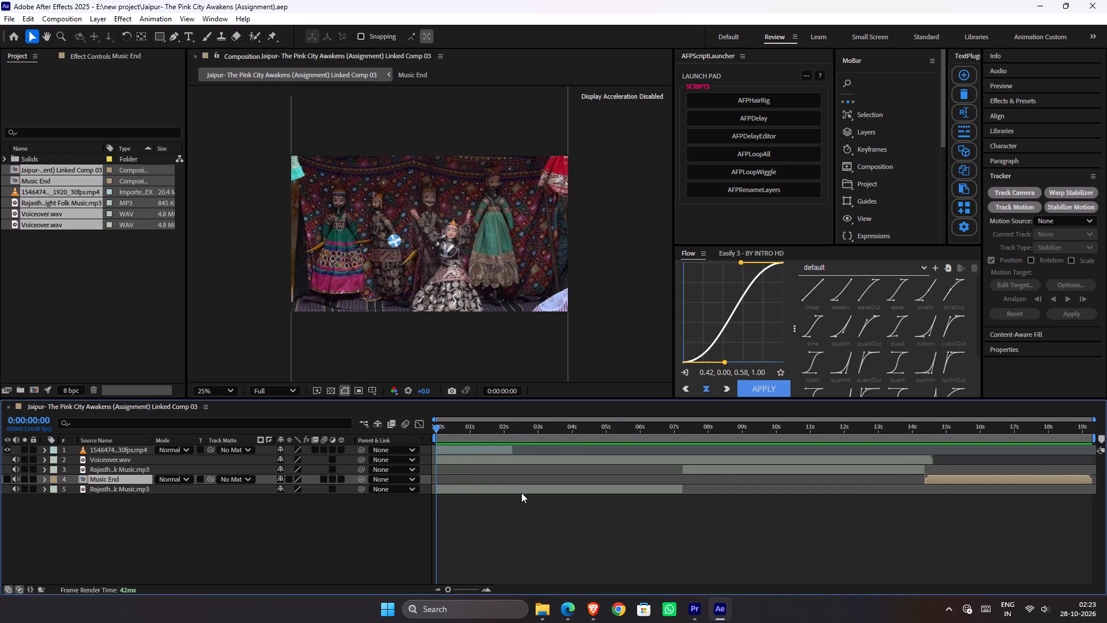
key(minus)
click(522, 509)
key(space)
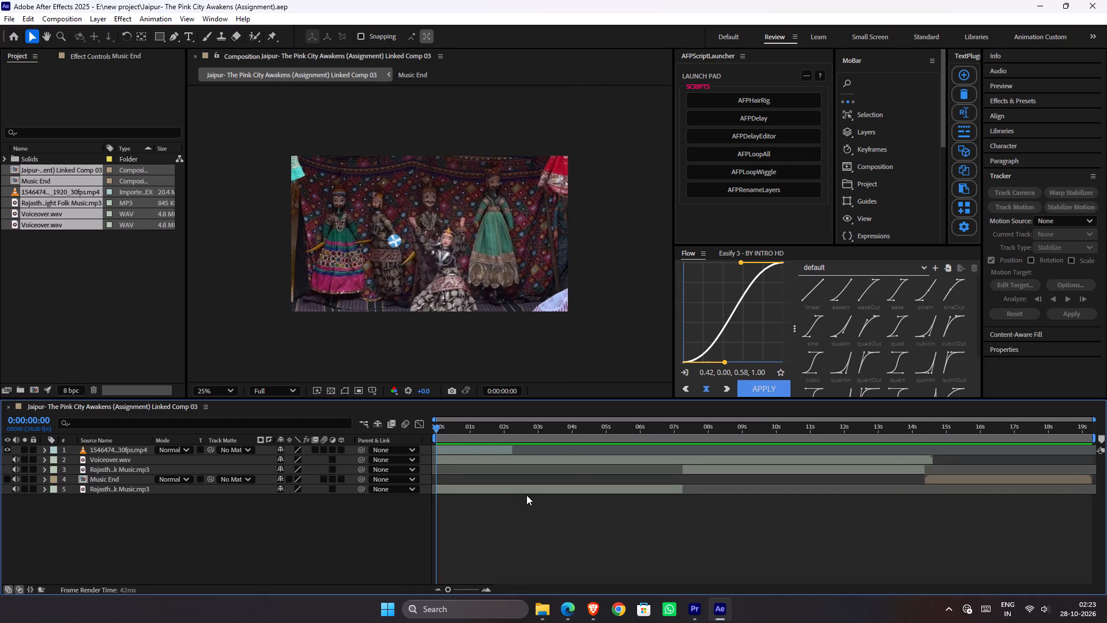
click(584, 515)
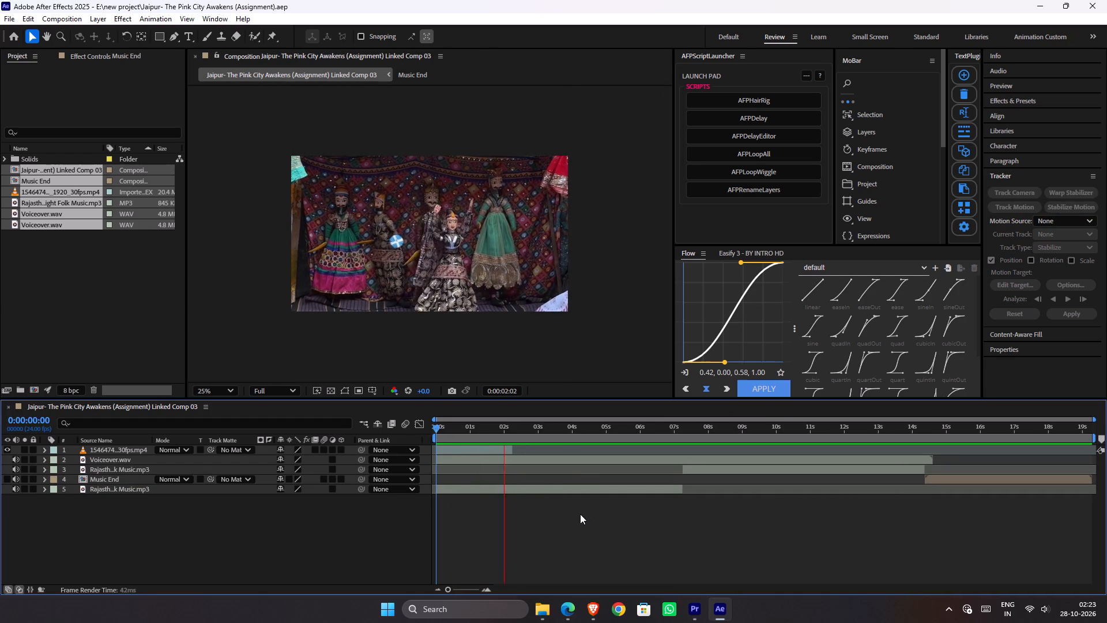
click(580, 514)
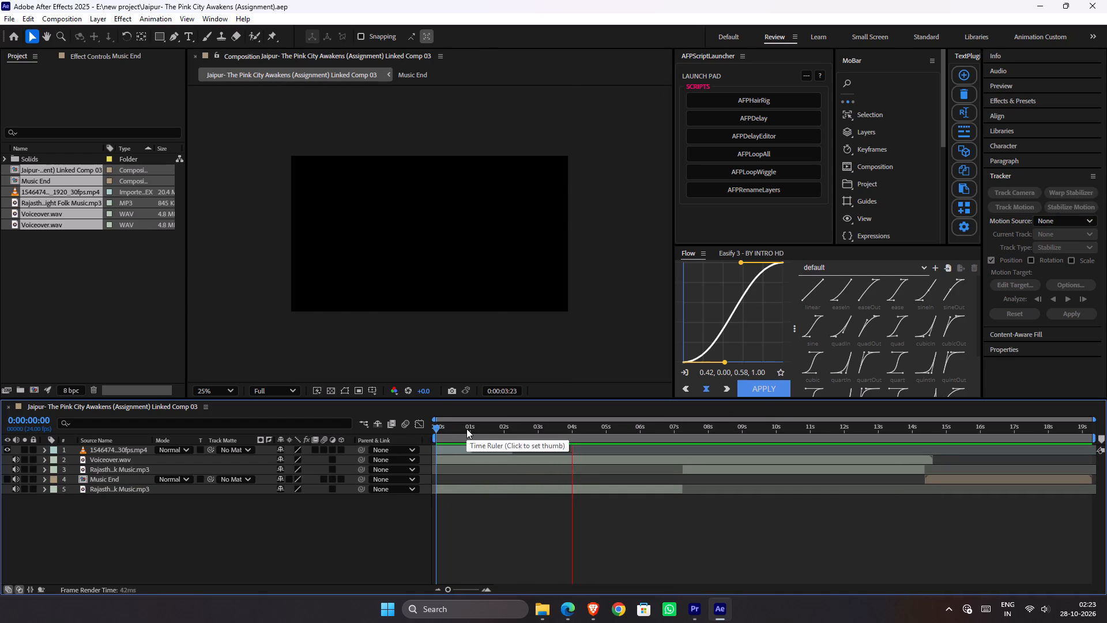
drag(466, 429, 389, 461)
key(space)
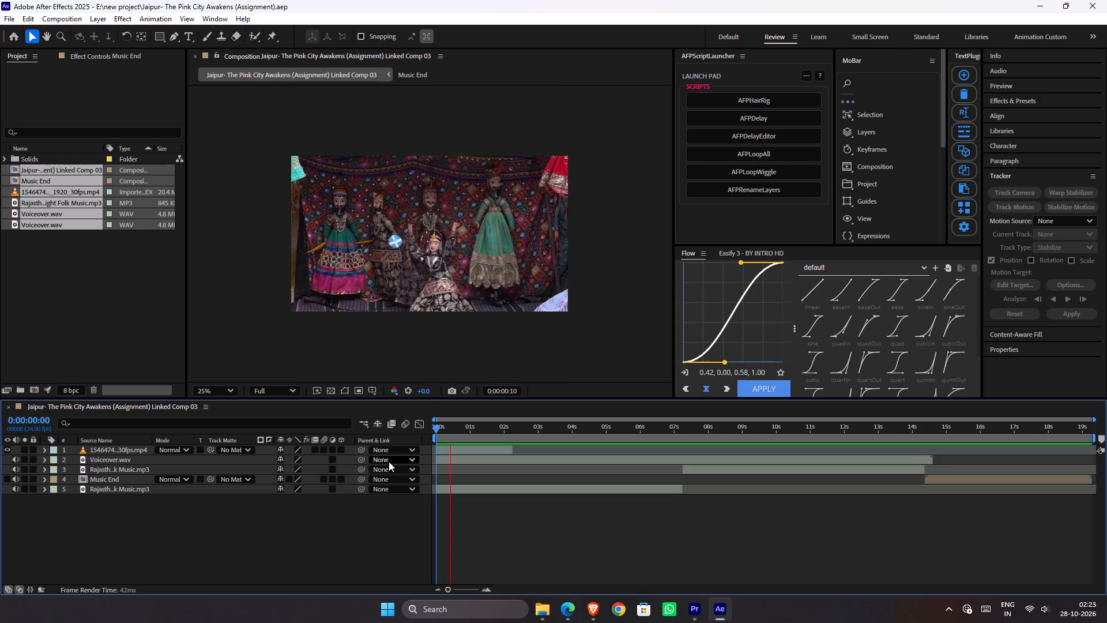
key(space)
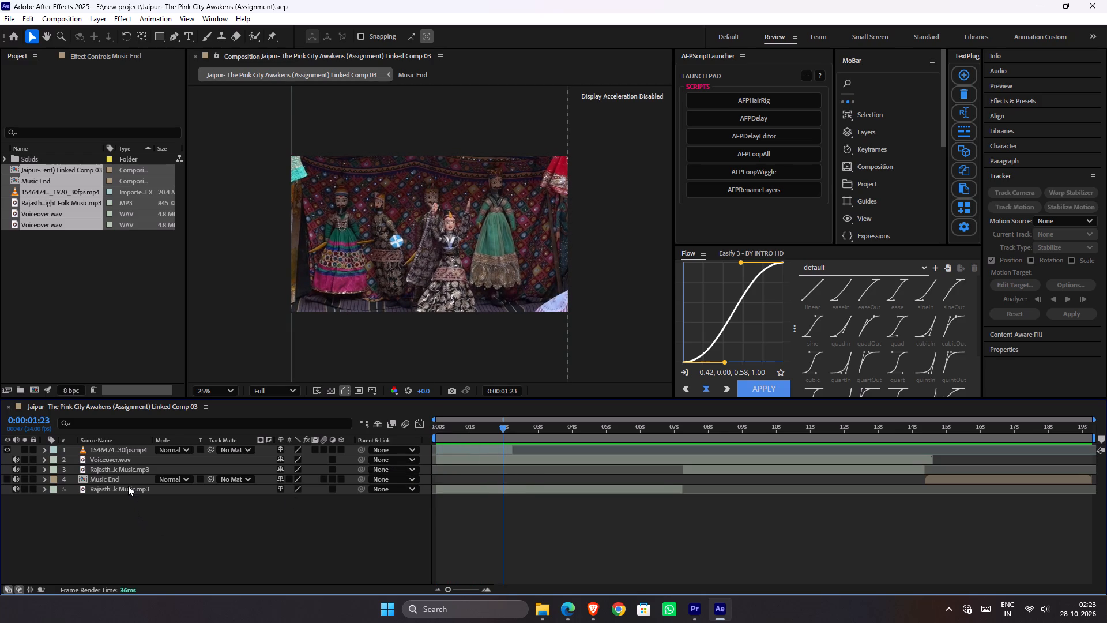
Set the Audio Levels of the first music layer, layer 5, to -20 dB.
click(127, 485)
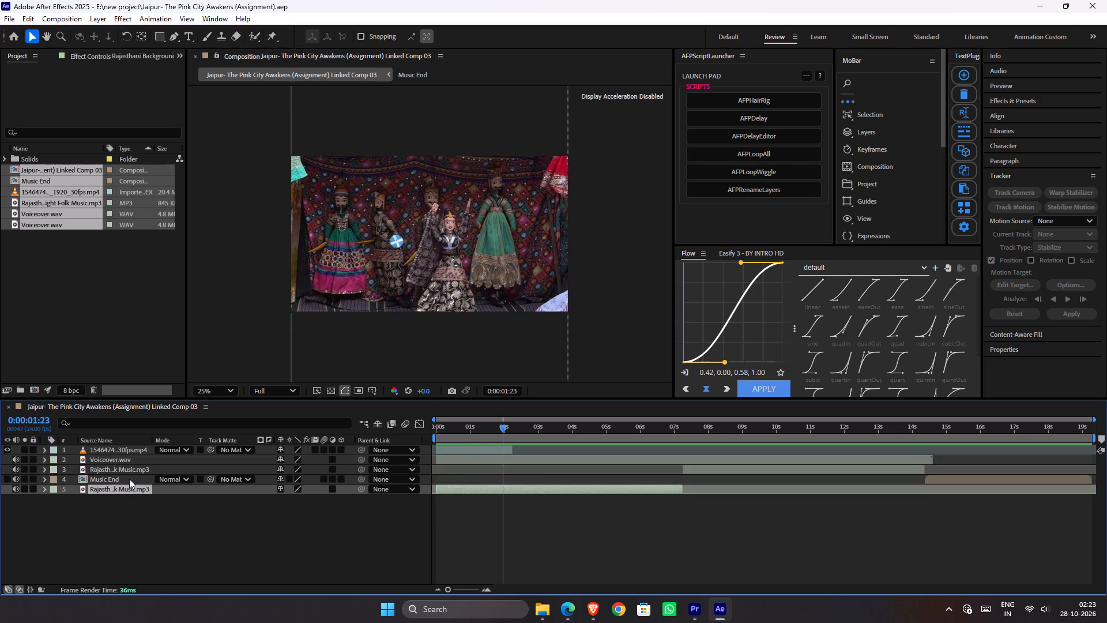
key(l)
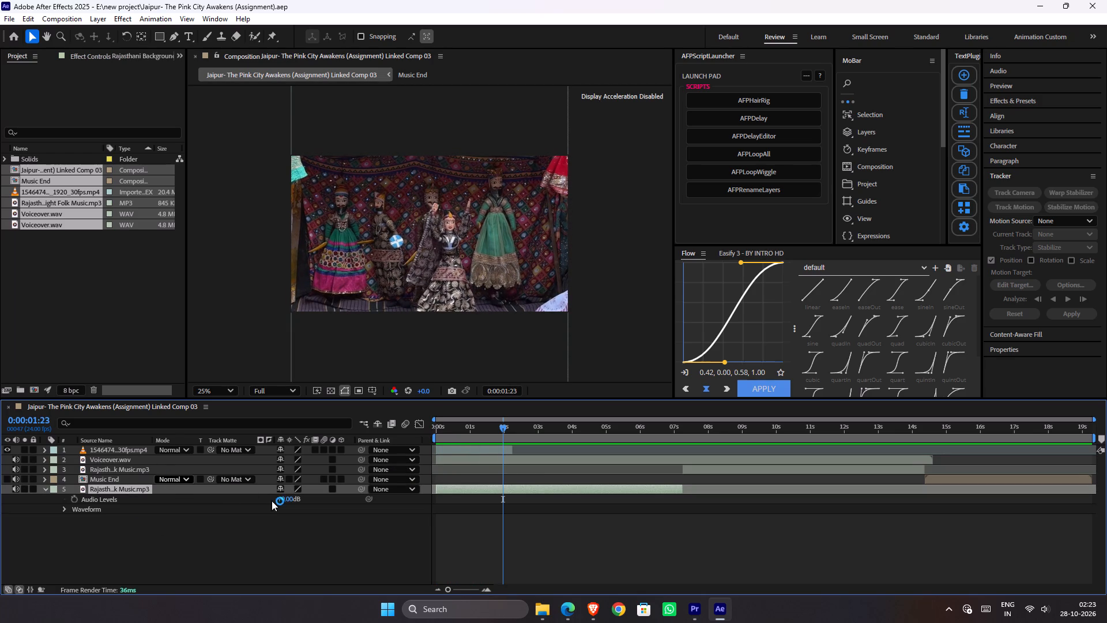
click(290, 500)
key(minus)
key(2)
key(0)
key(Return)
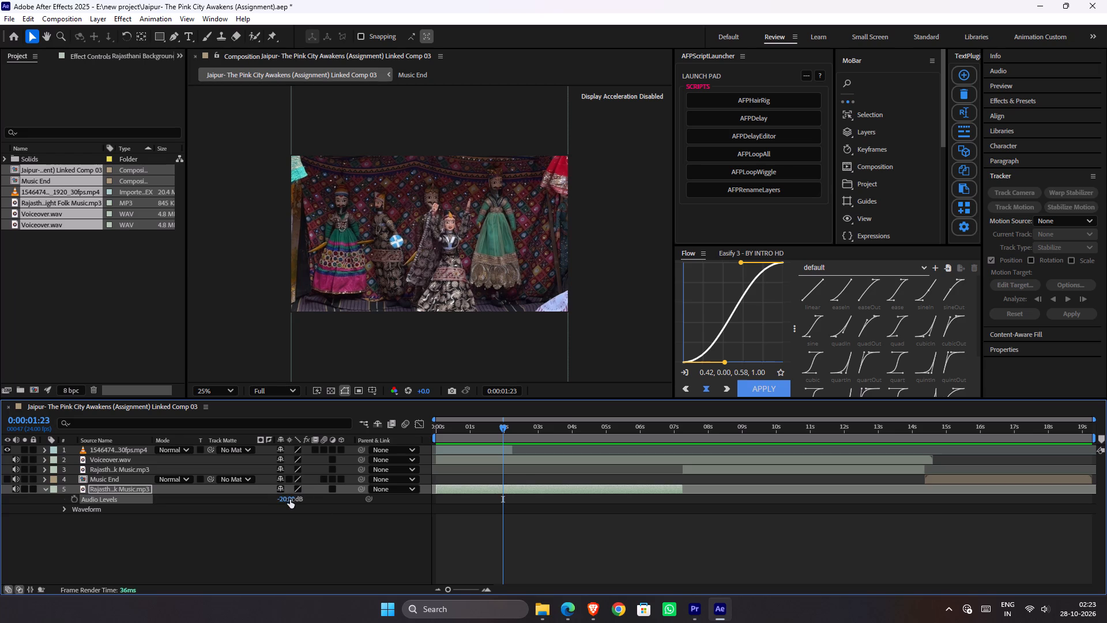
Play on into the second music section and set layer 3's Audio Levels to -20 dB.
key(space)
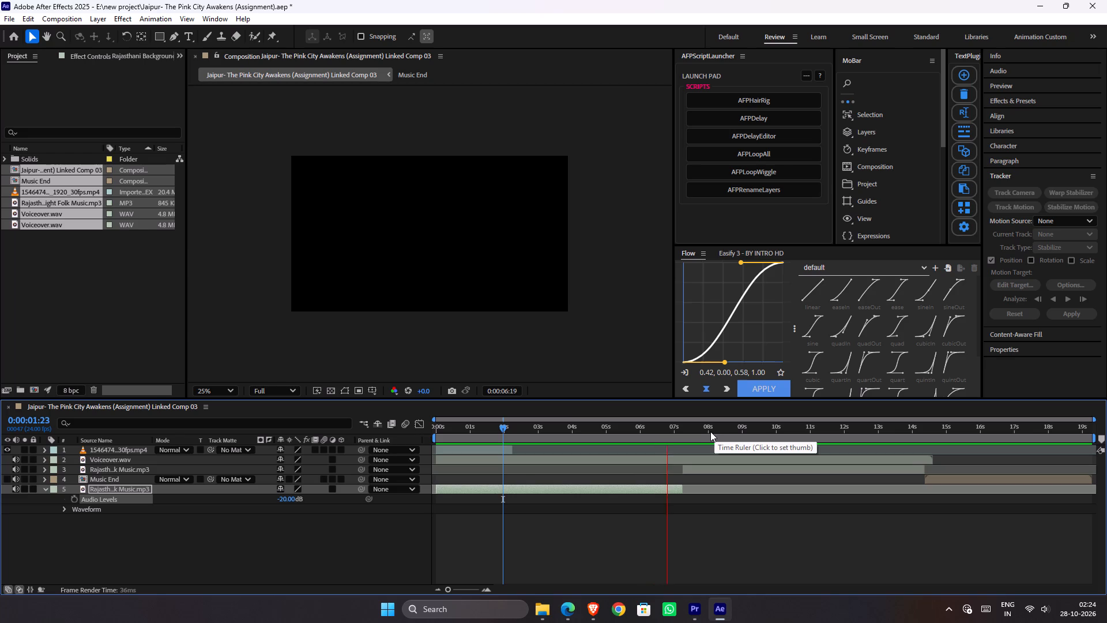
key(space)
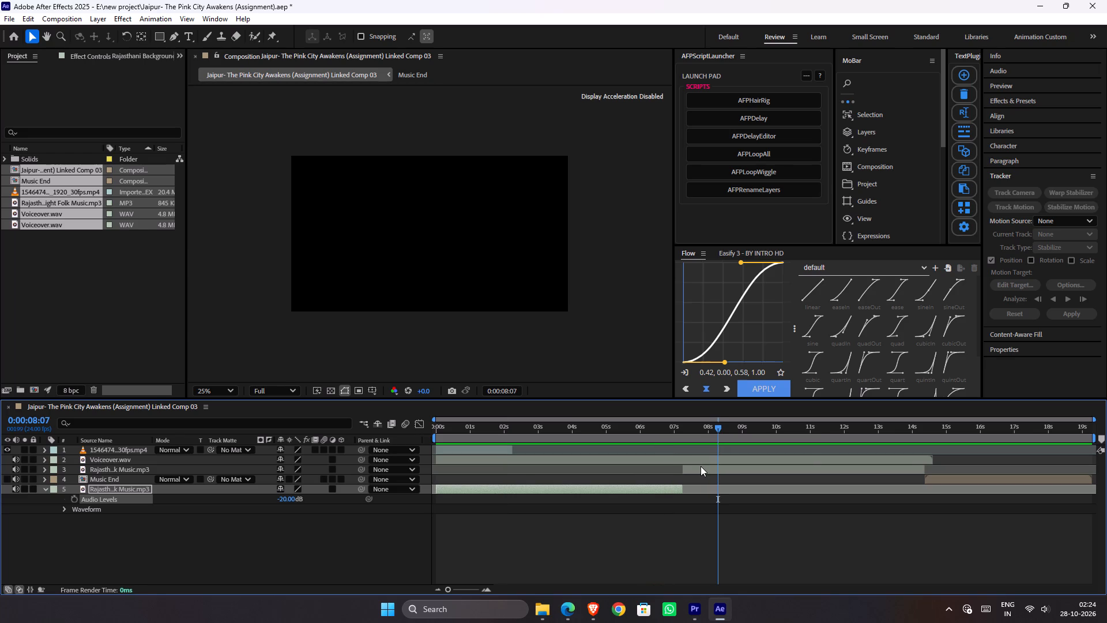
click(701, 466)
key(l)
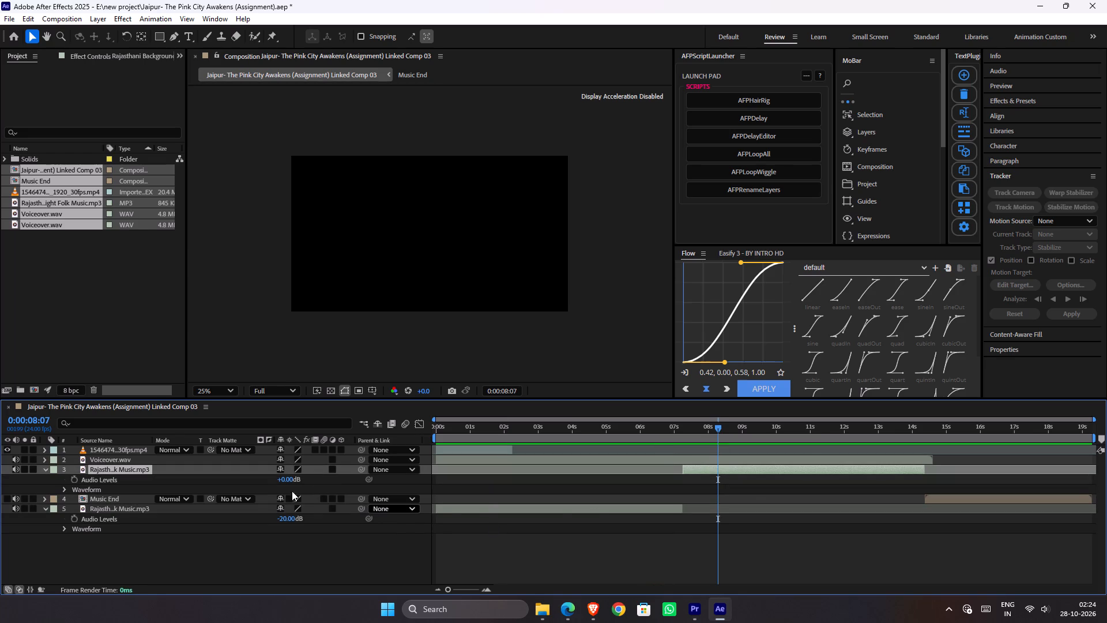
click(287, 474)
click(287, 478)
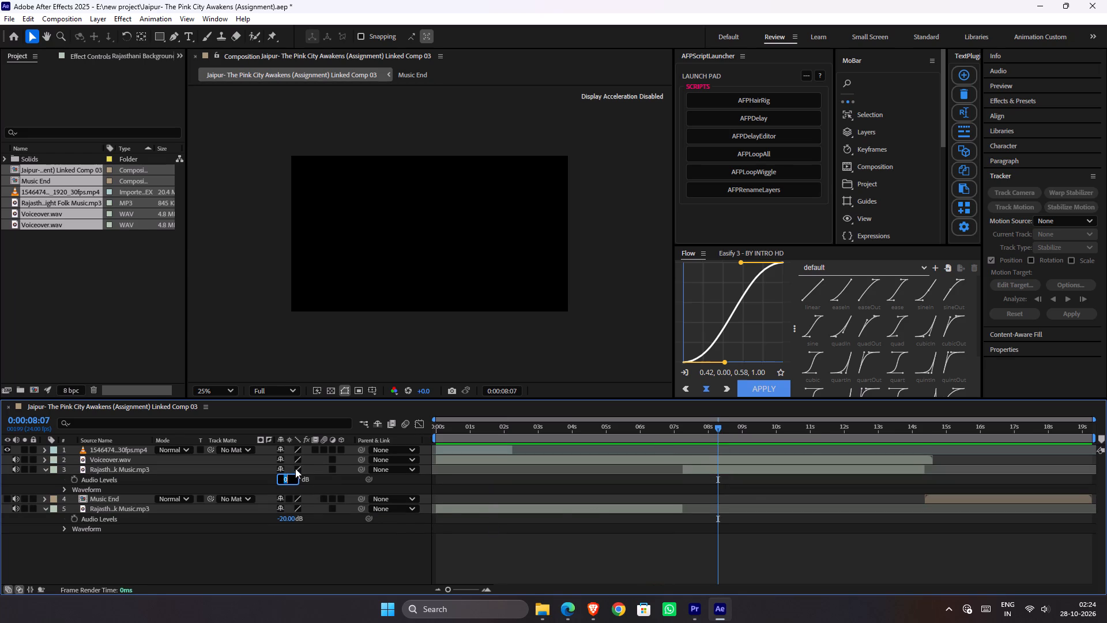
key(minus)
text(20)
key(Return)
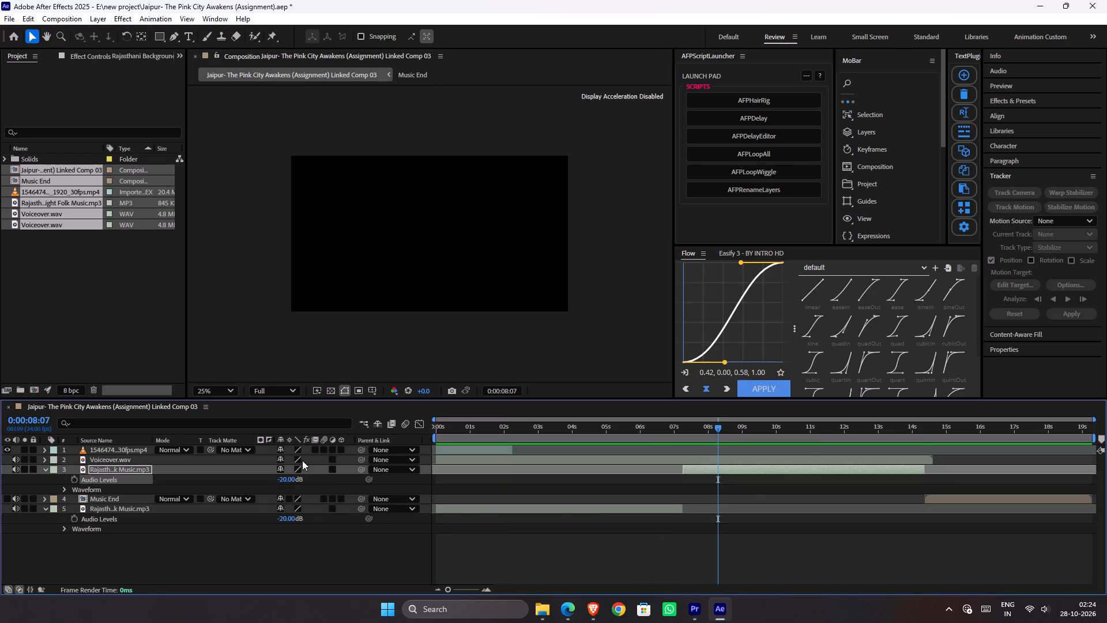
Preview the second music section, go to 0:00:15:15, and set the Music End layer's Audio Levels to -20 dB.
key(space)
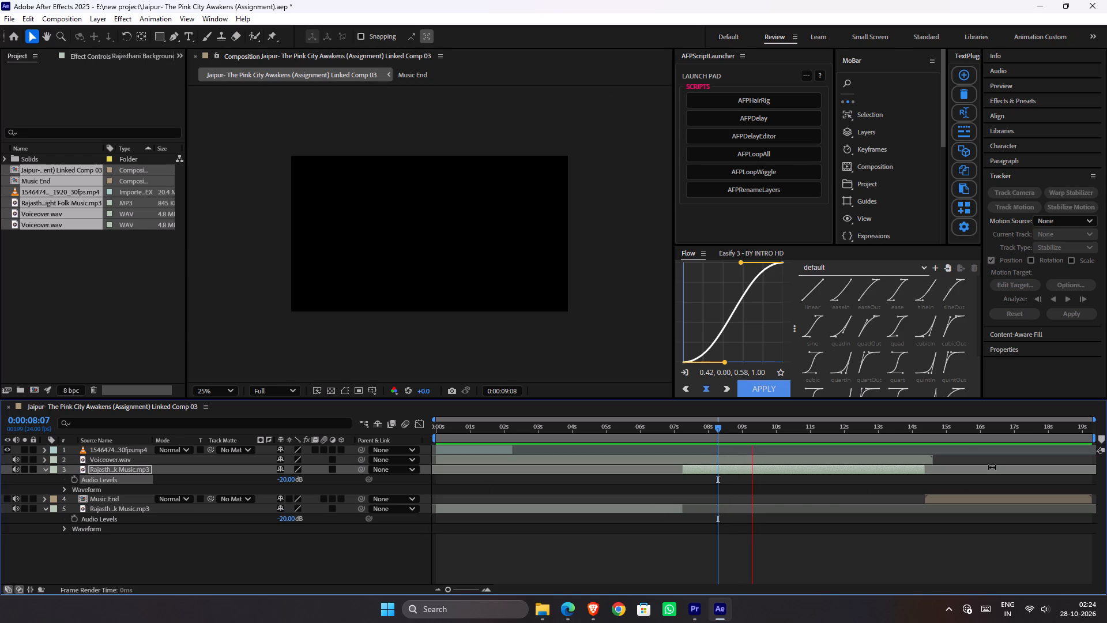
click(967, 429)
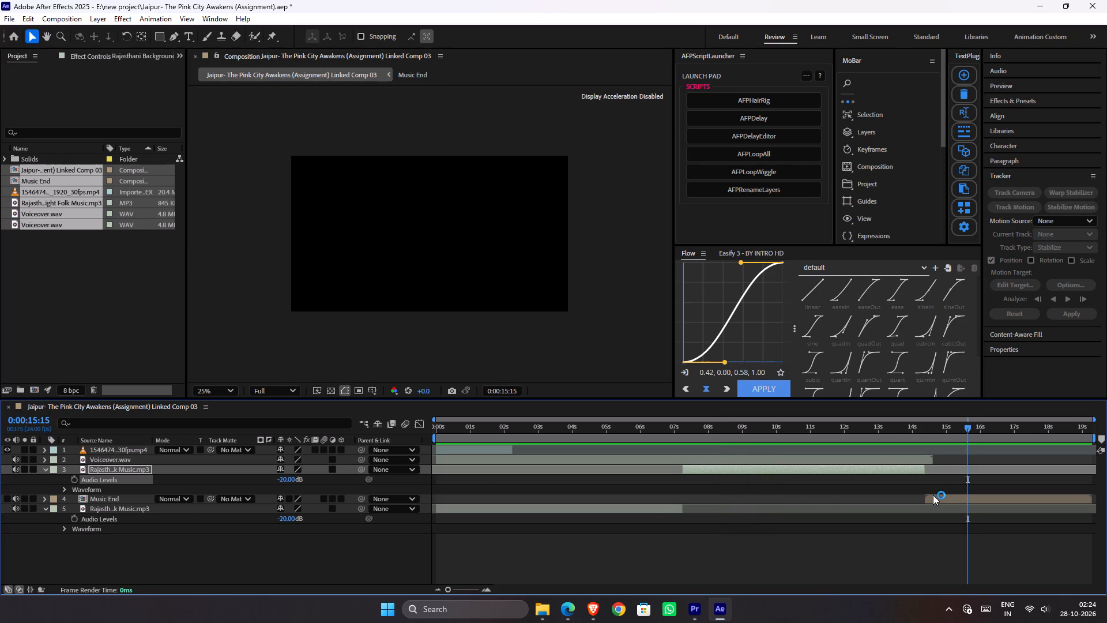
click(933, 495)
key(l)
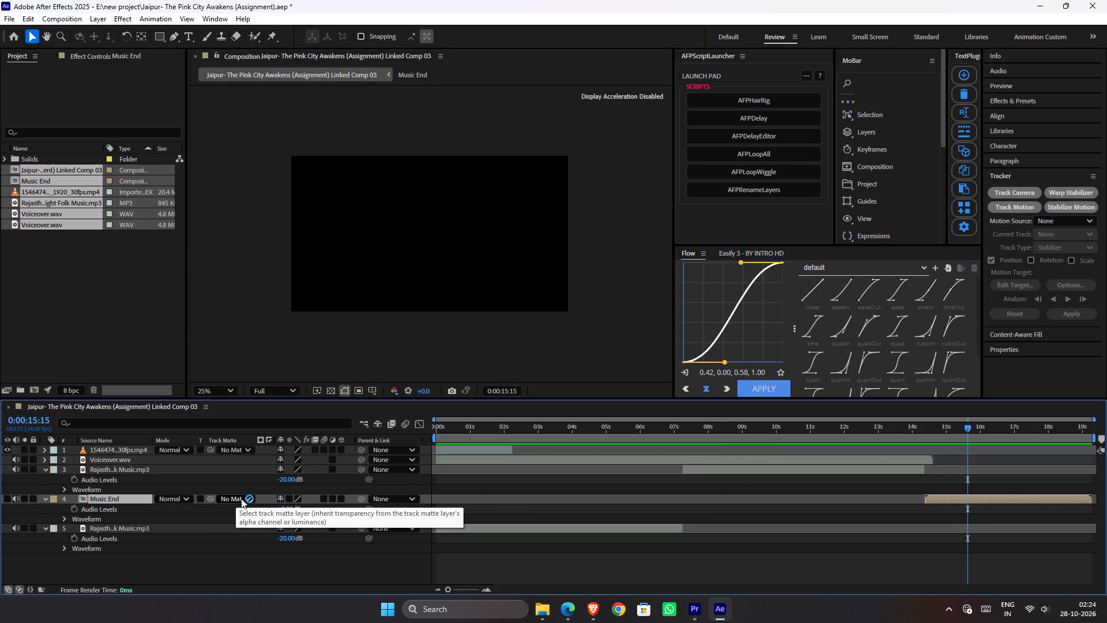
click(284, 504)
click(284, 505)
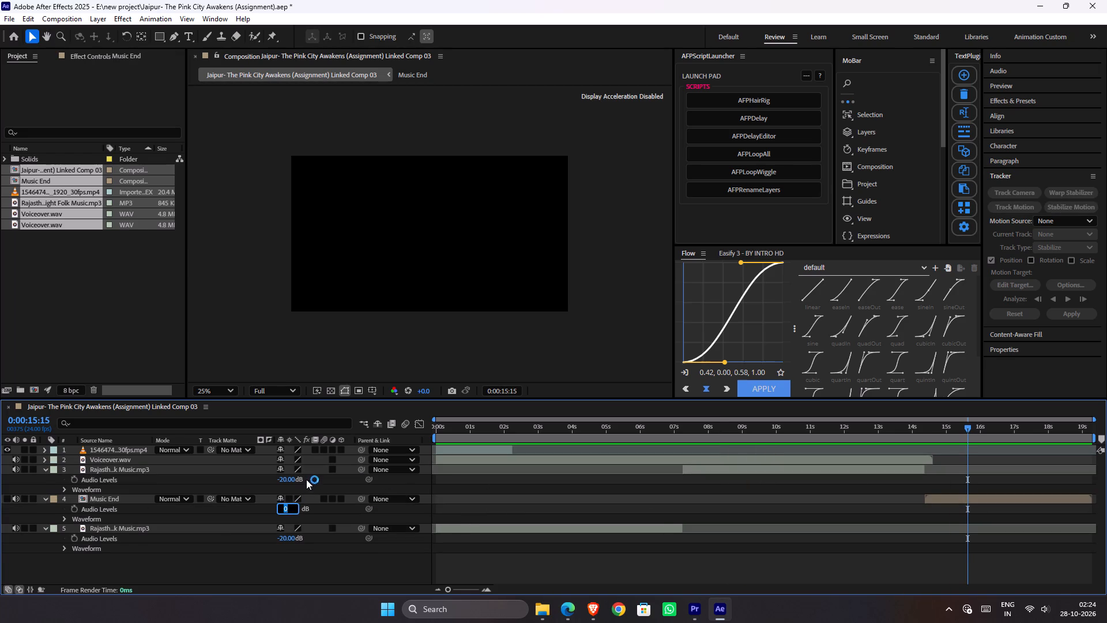
key(minus)
text(20)
key(Return)
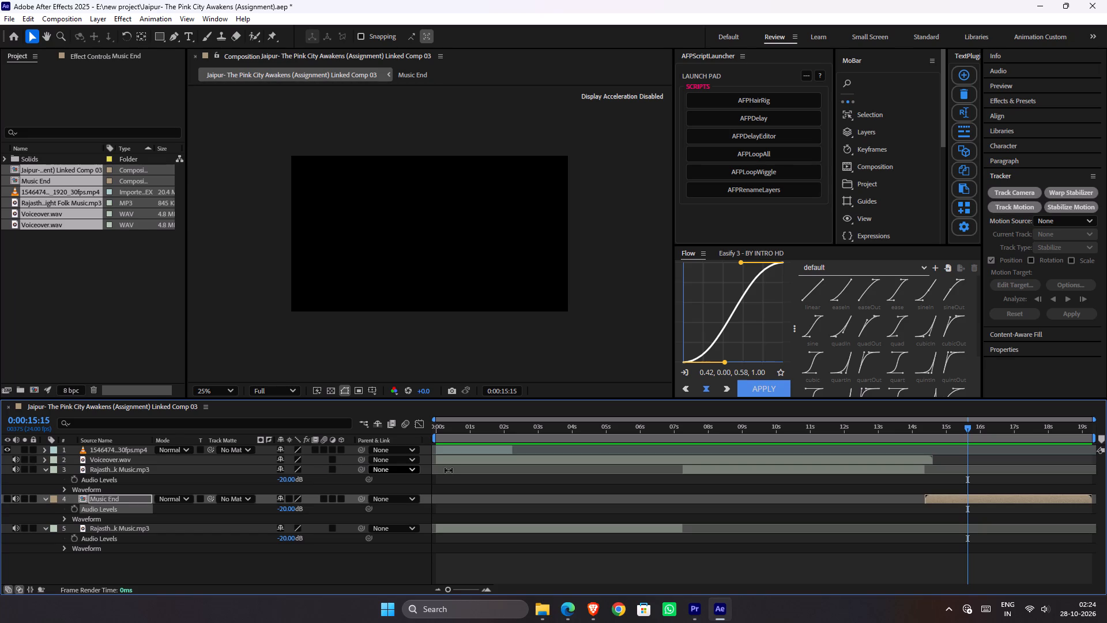
Collapse the layers' audio properties, preview the mix from 0:00:00:00, and save the After Effects project.
click(483, 507)
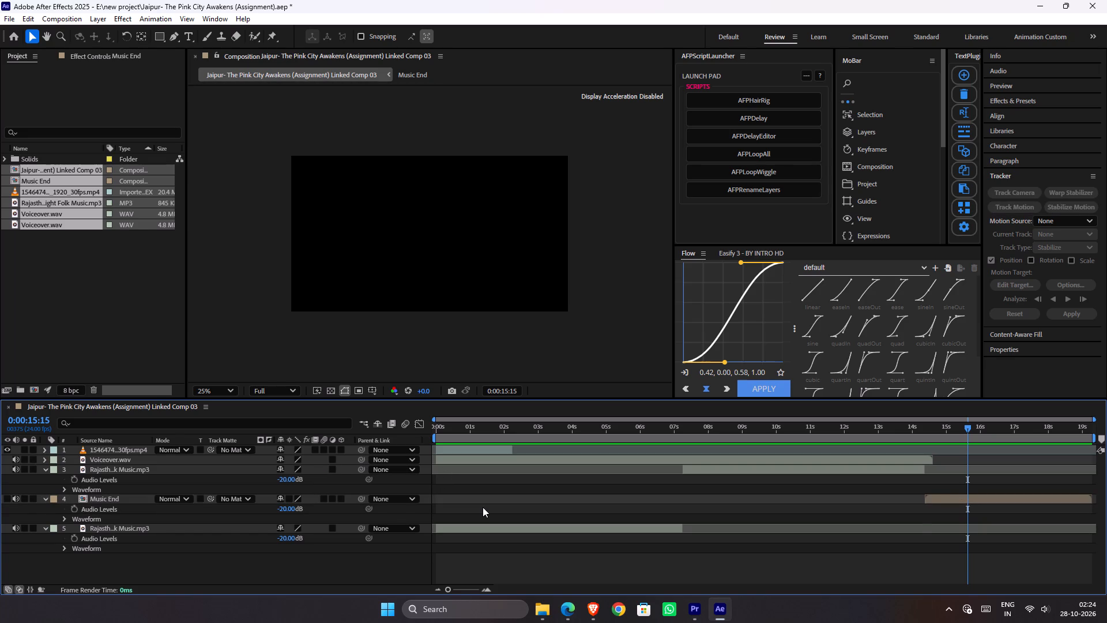
key(l)
key(l)
drag(468, 433, 393, 437)
key(space)
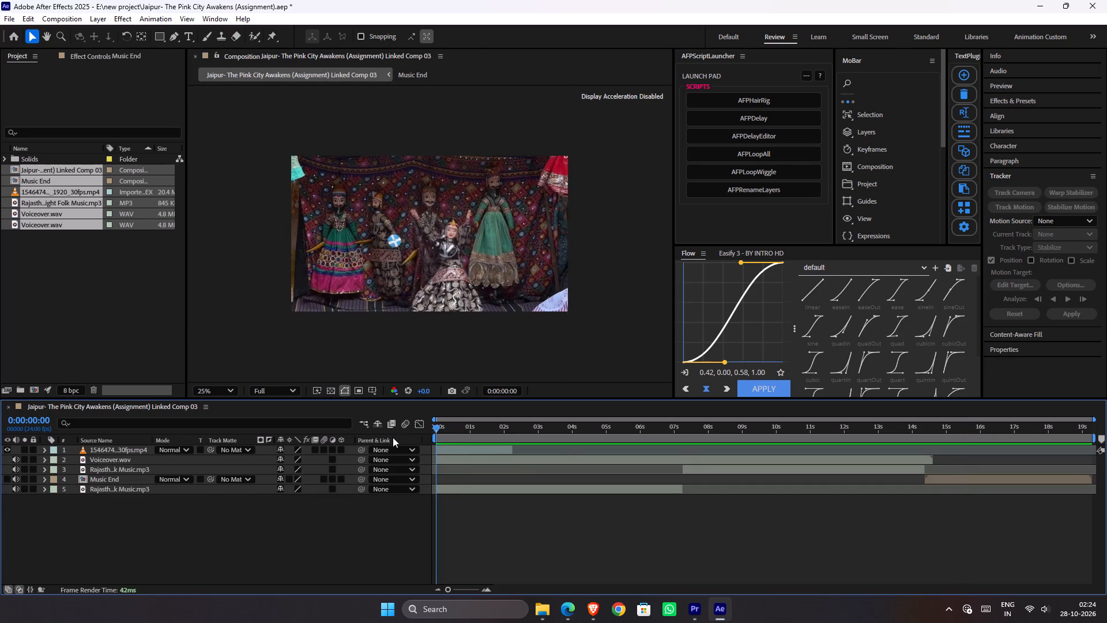
key(space)
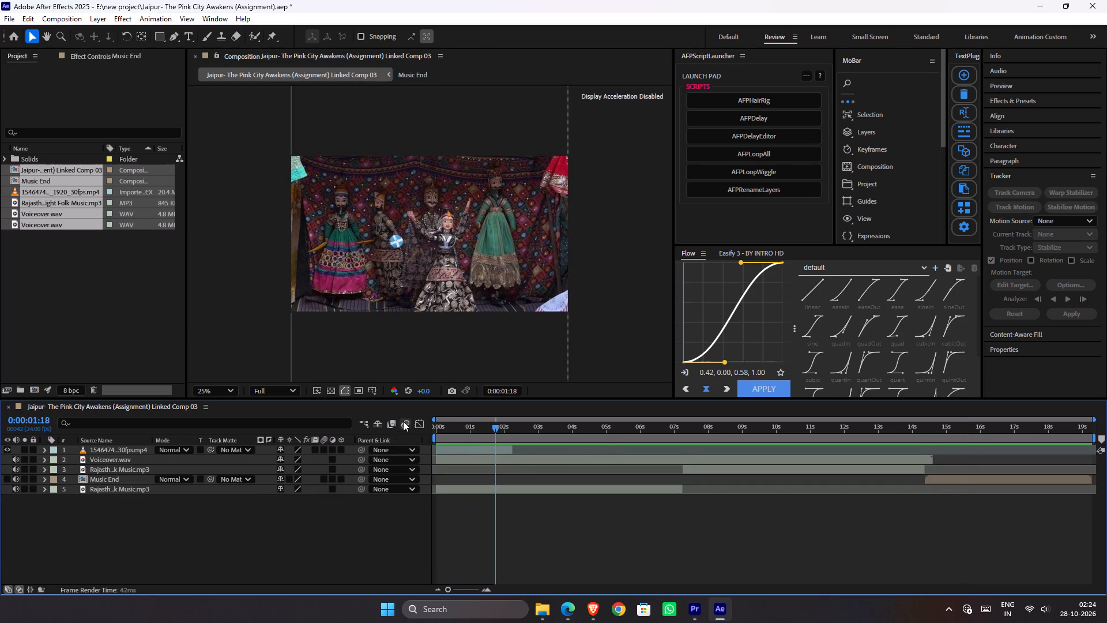
key(ctrl+s)
key(space)
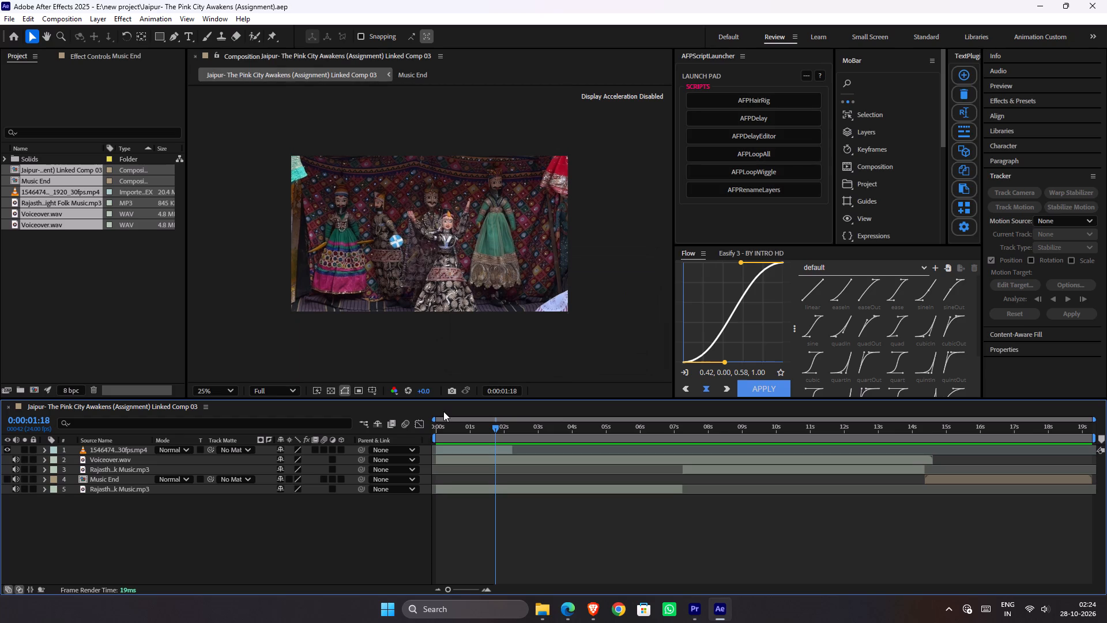
Pre-compose the puppet video layer from 0:00:00:00, moving all attributes into the new composition, and save the project.
key(space)
drag(473, 425, 433, 446)
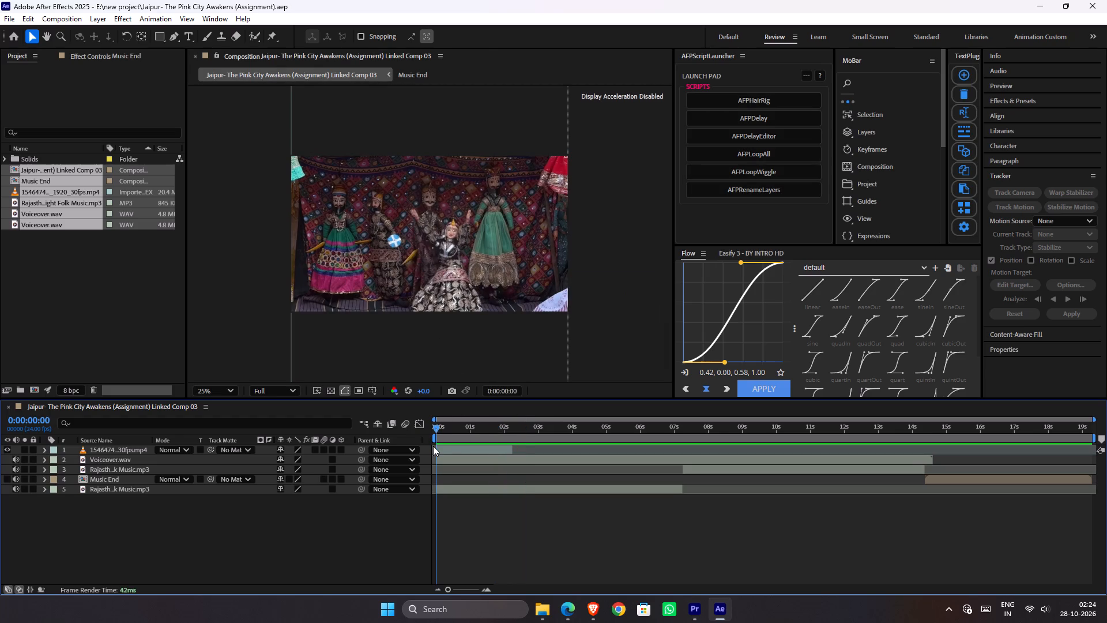
drag(433, 446, 436, 444)
click(450, 449)
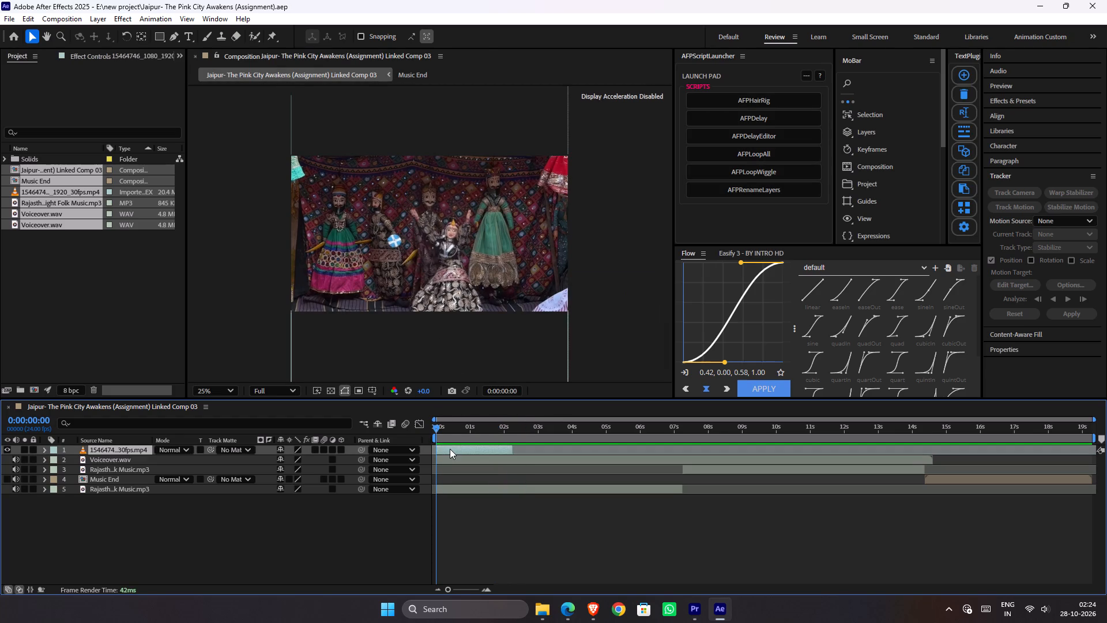
key(ctrl+shift+c)
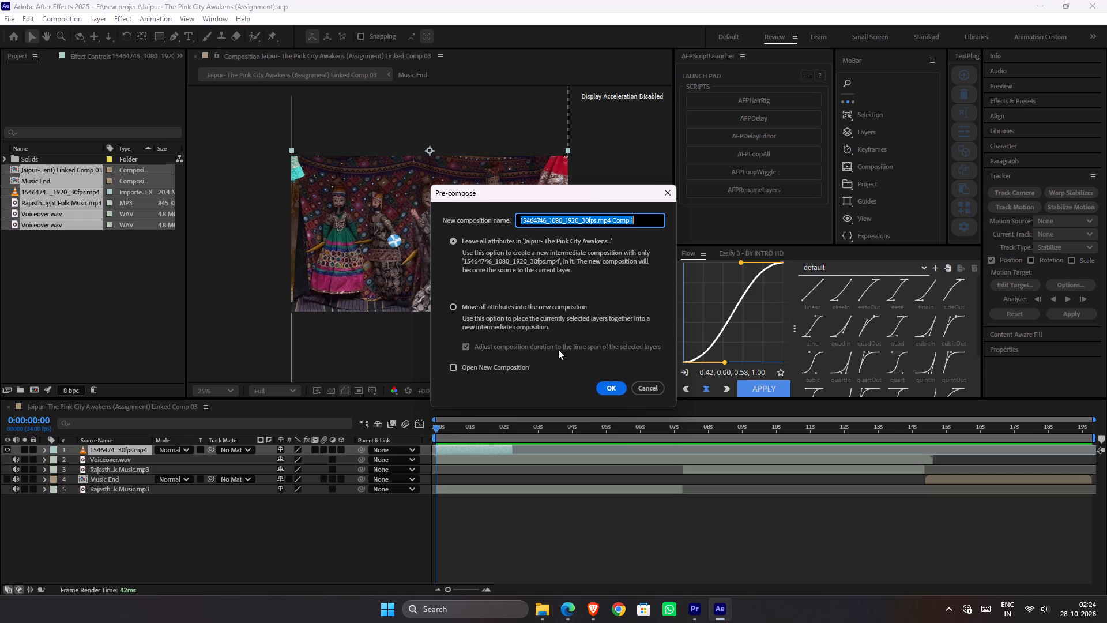
click(541, 305)
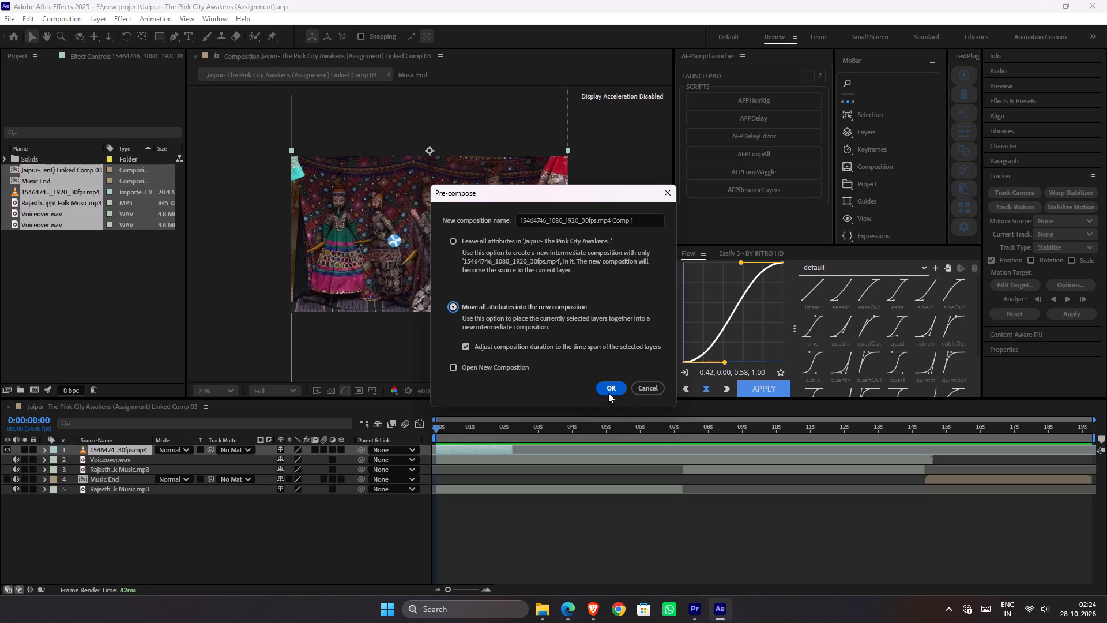
click(608, 393)
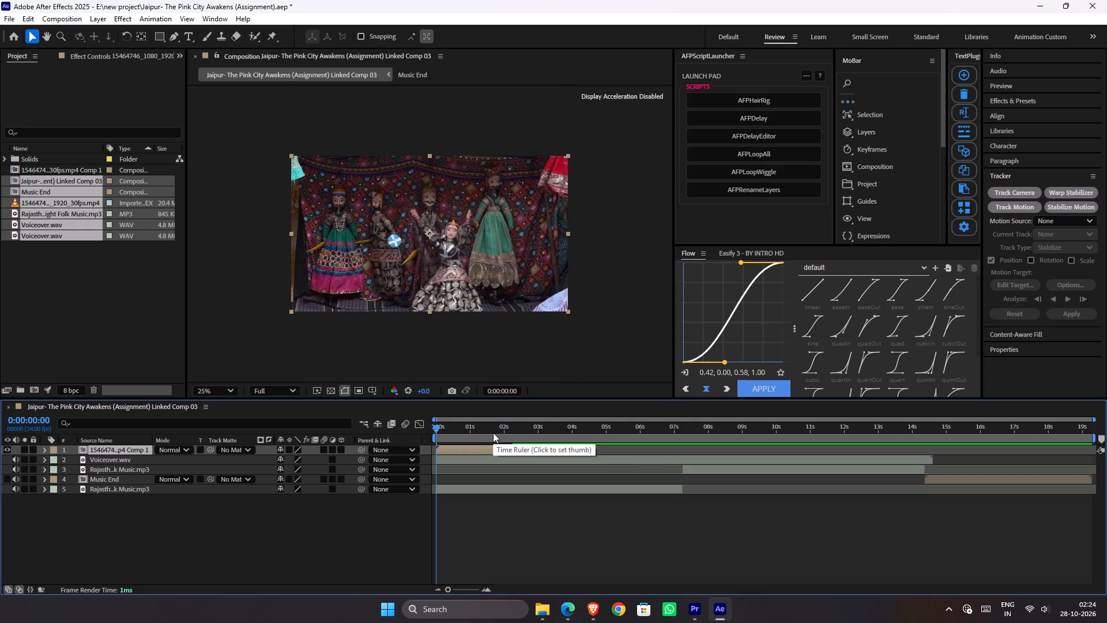
key(ctrl+s)
Preview the composition from the start, lower the preview resolution to Half, and play the opening again.
click(500, 502)
key(space)
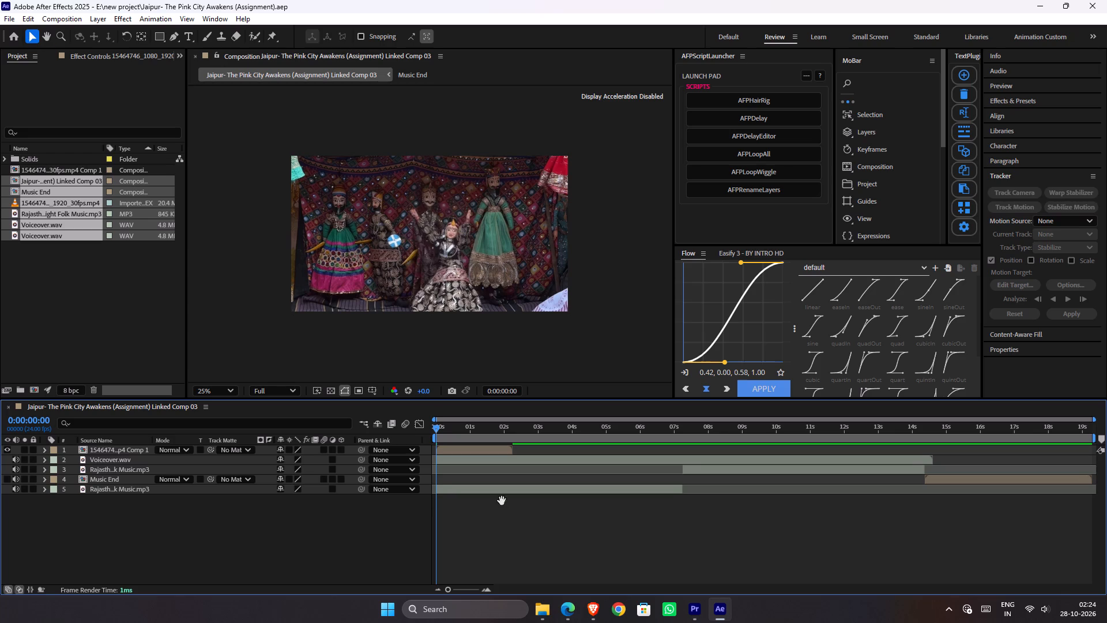
key(space)
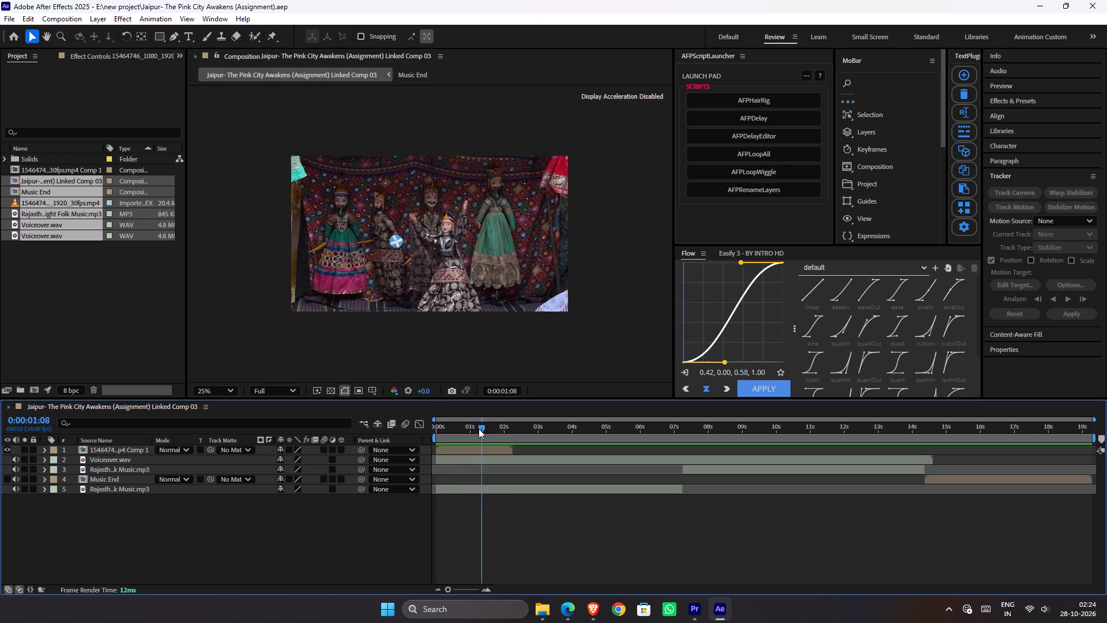
drag(478, 426, 393, 431)
click(273, 388)
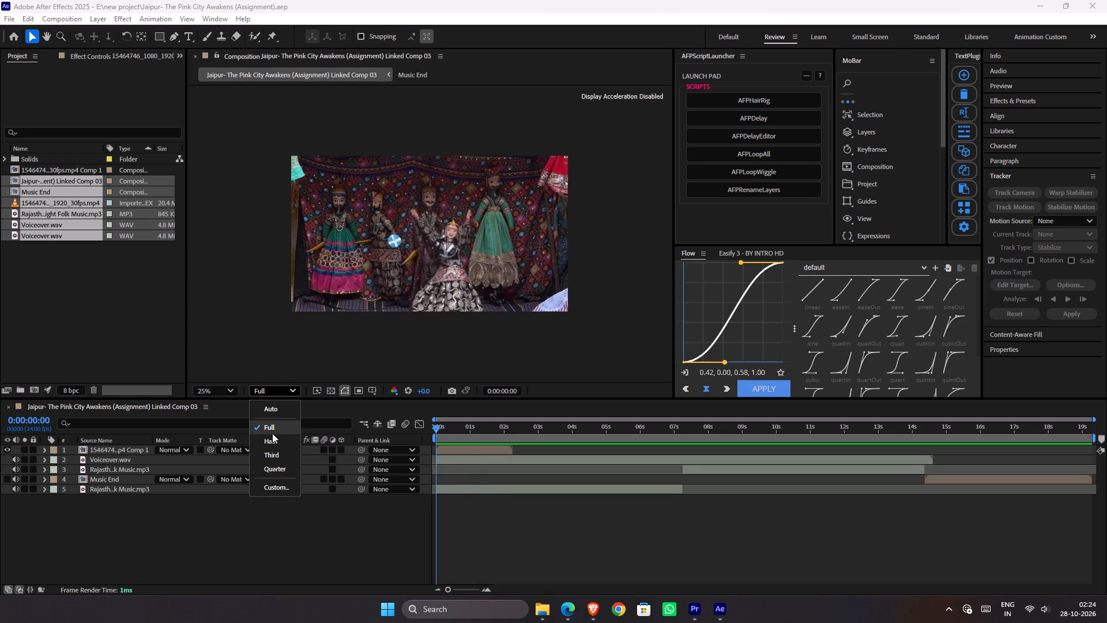
click(273, 442)
click(490, 523)
key(space)
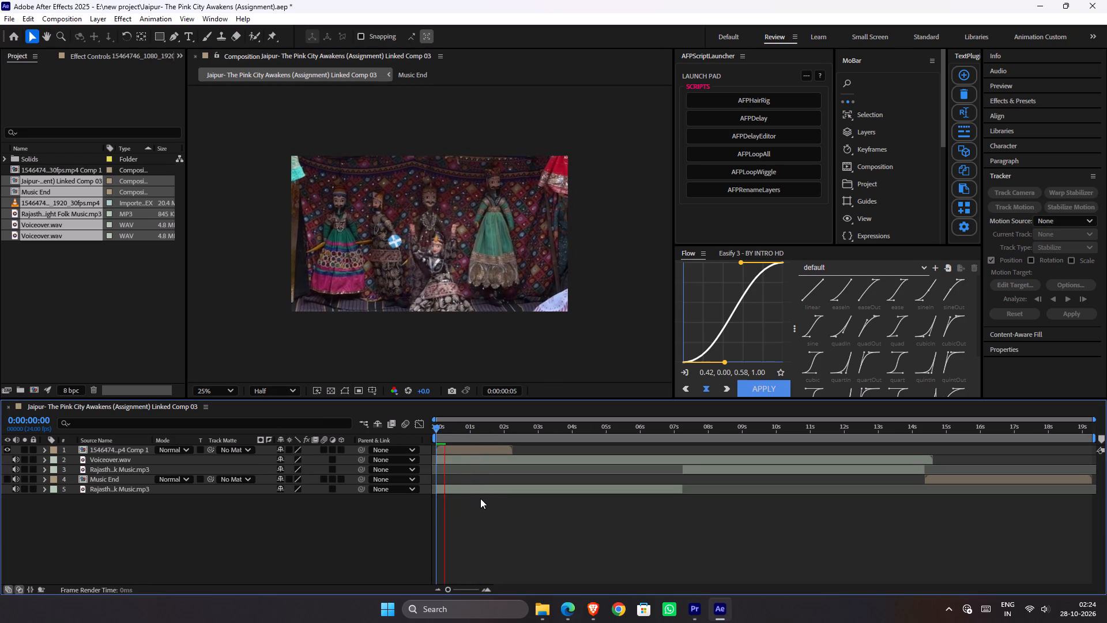
key(space)
drag(461, 429, 383, 436)
key(space)
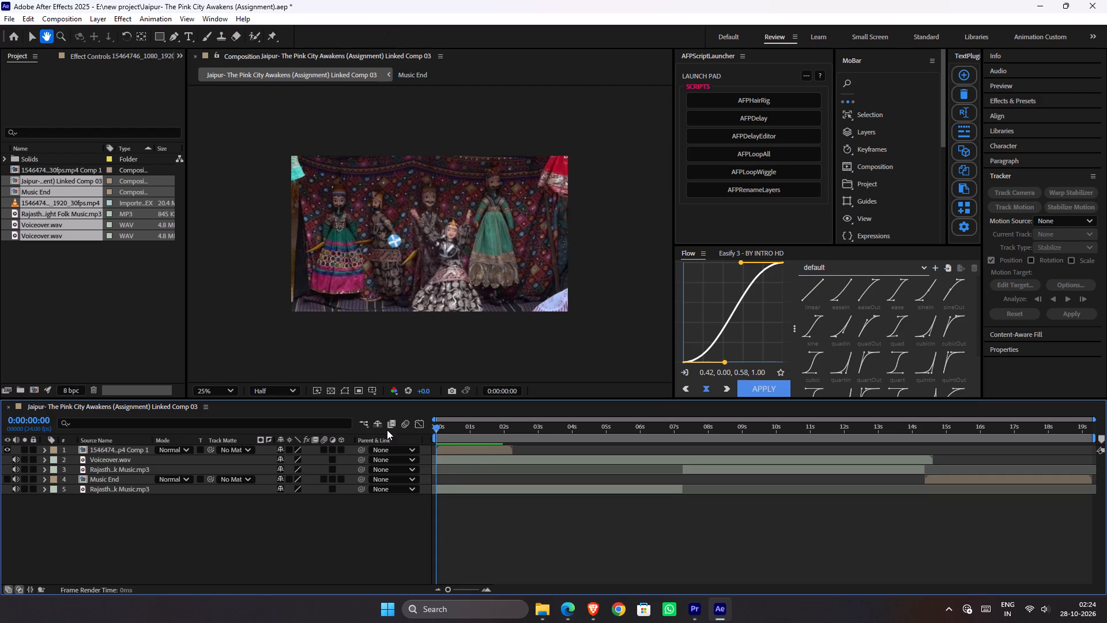
key(space)
Add a 100% Scale keyframe to the pre-composed puppet clip at 0:00:00:10, then move it close to the layer's start.
click(453, 448)
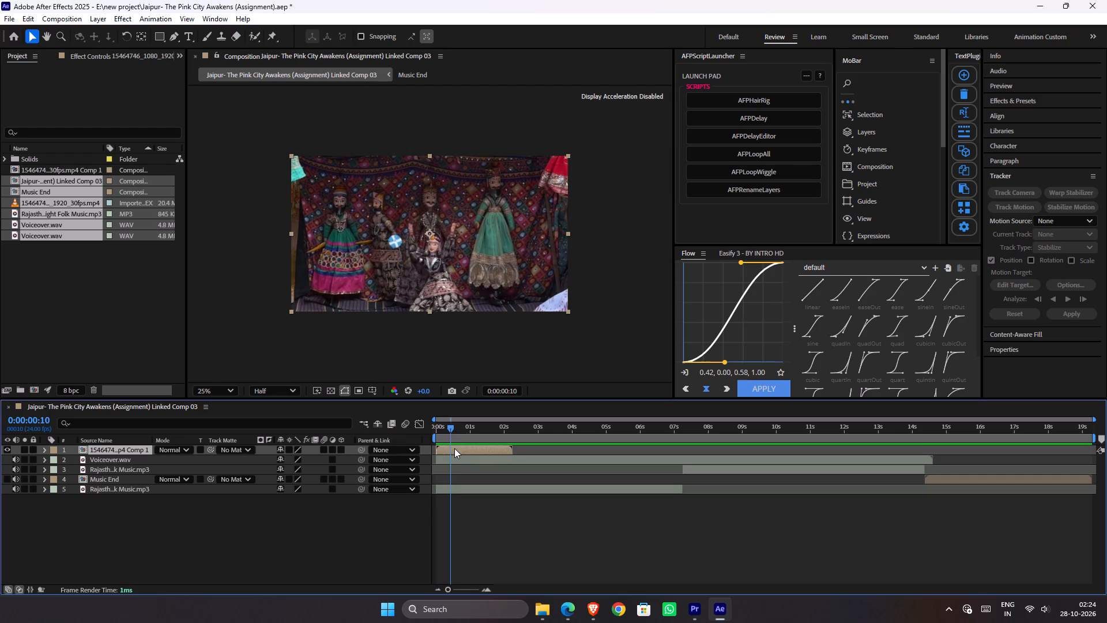
key(s)
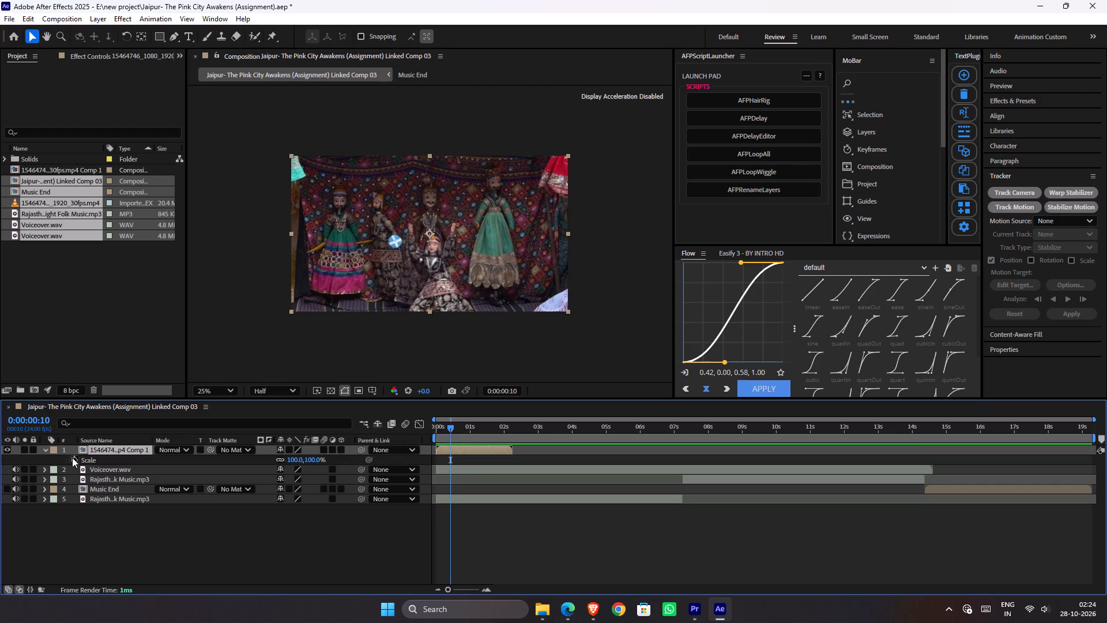
click(74, 457)
key(space)
key(space)
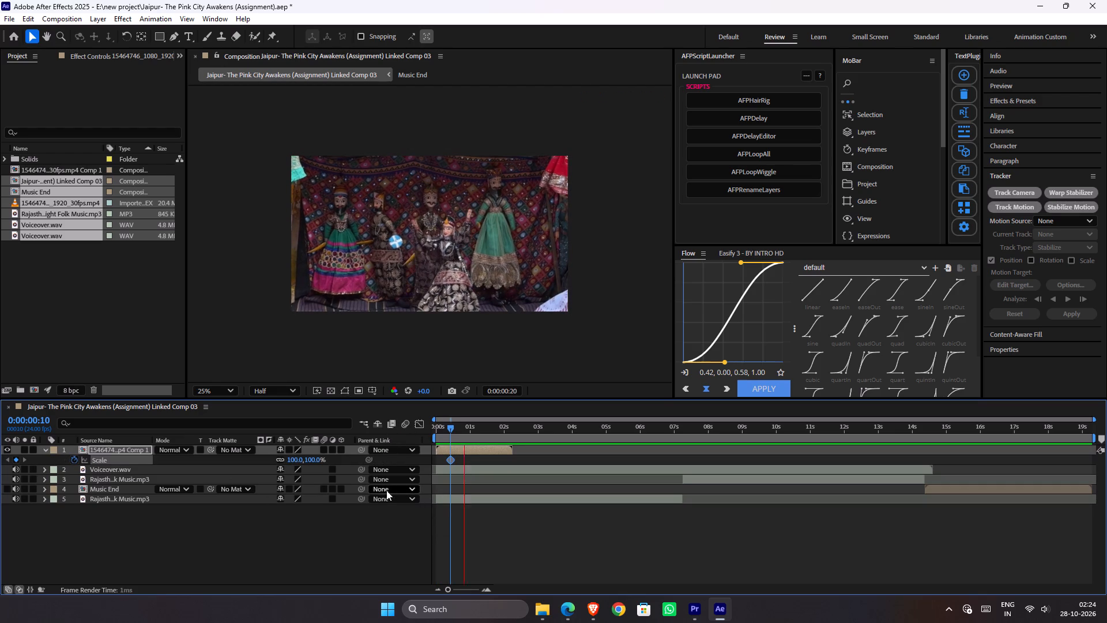
drag(450, 458, 442, 467)
Add a second Scale keyframe at 0:00:00:19 that shrinks the puppet clip to 23%.
click(462, 431)
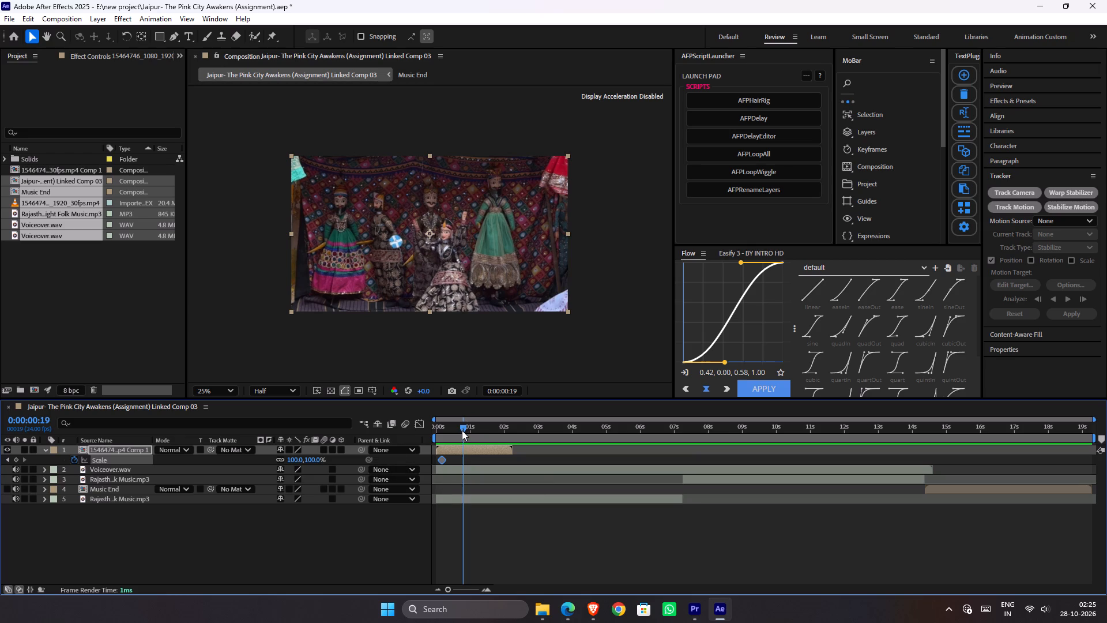
drag(311, 460, 311, 461)
drag(311, 461, 273, 466)
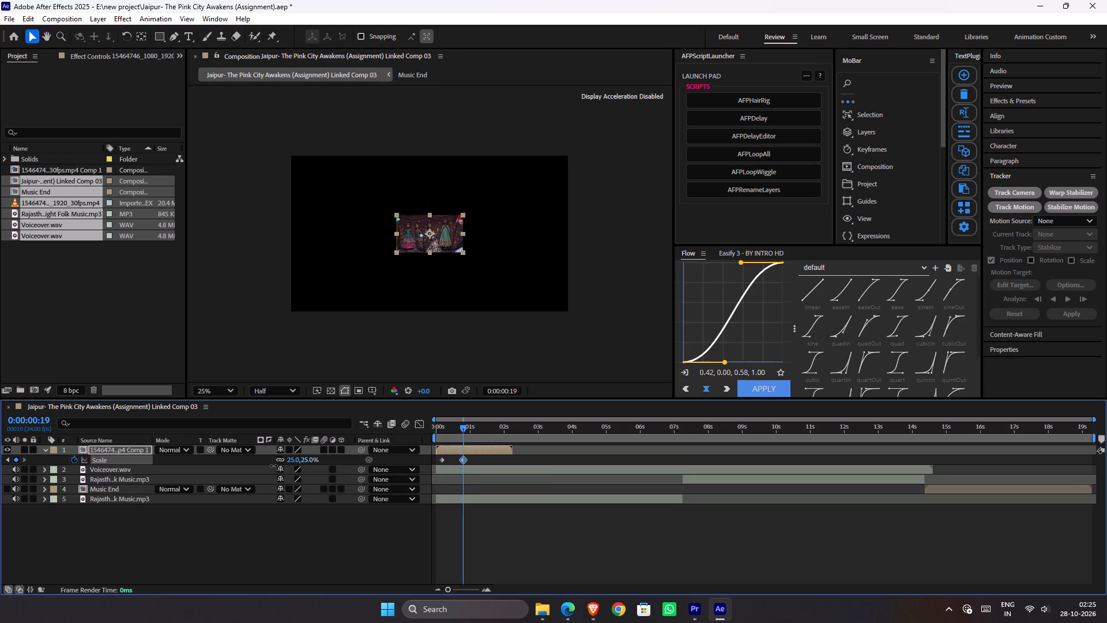
drag(273, 466, 274, 463)
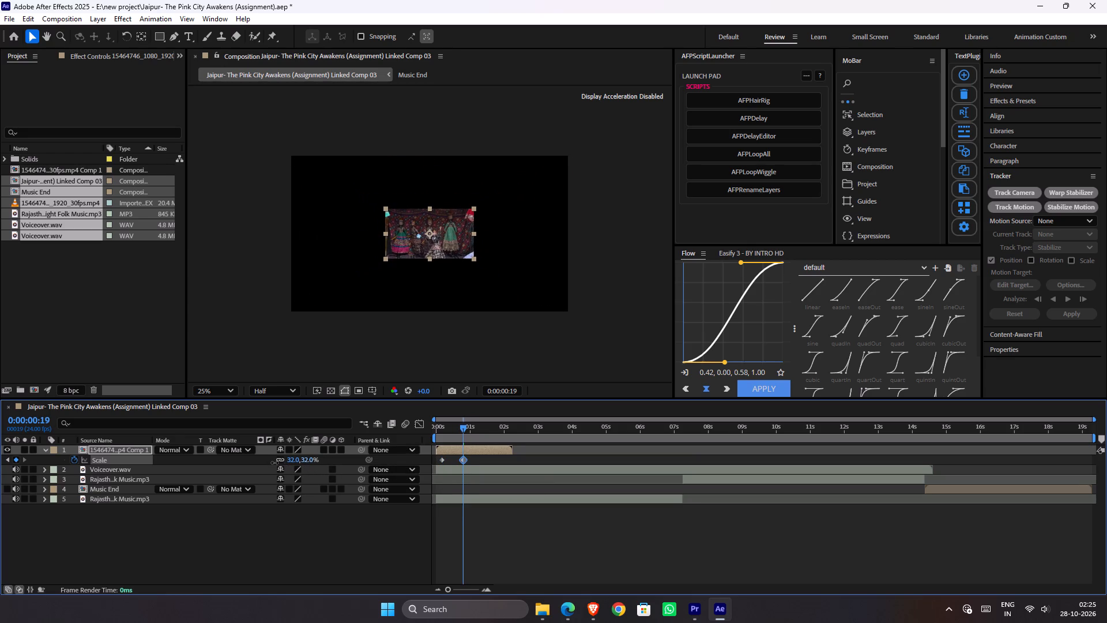
drag(274, 463, 270, 464)
Easy-ease both Scale keyframes, apply Flow's quart ease in-out curve (0.76, 0.00, 0.24, 1.00), and preview the shrink.
drag(473, 459, 438, 466)
key(F9)
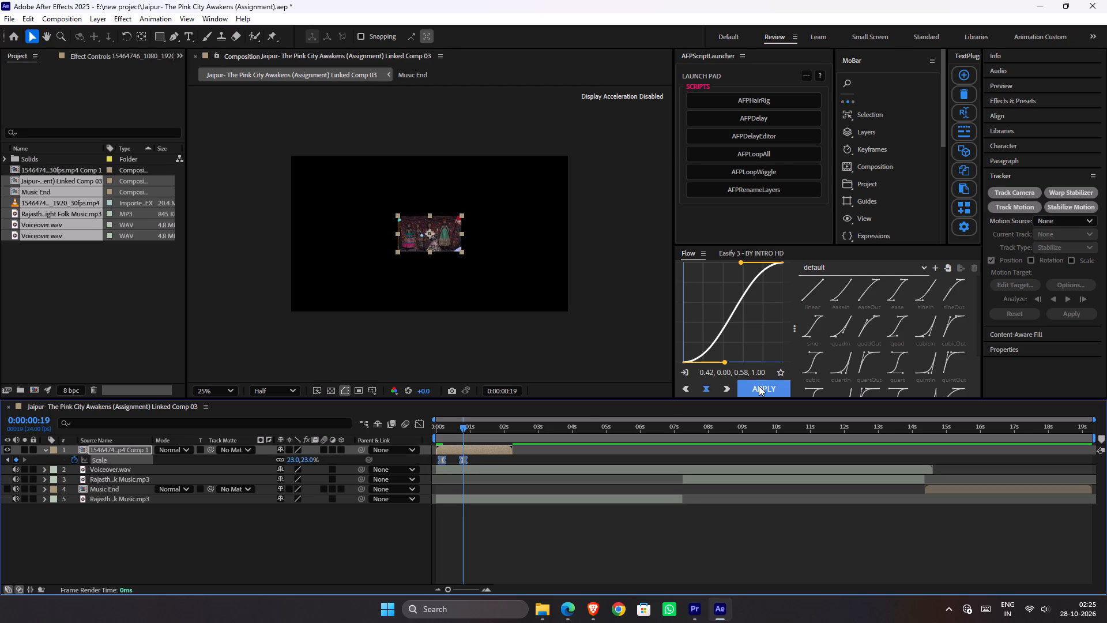
click(759, 386)
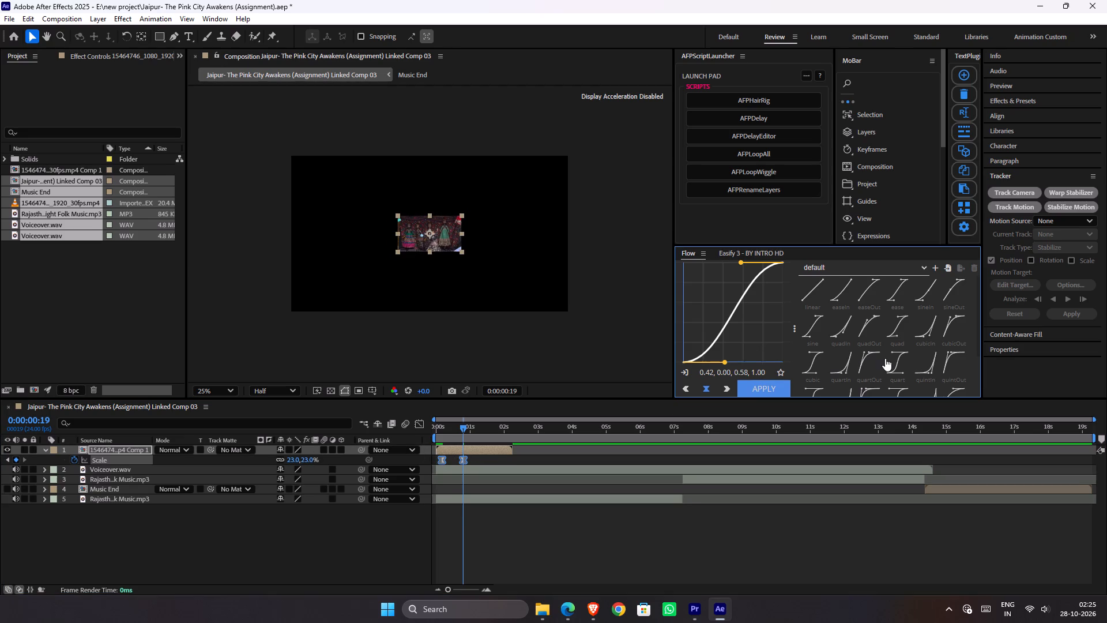
click(885, 358)
click(756, 386)
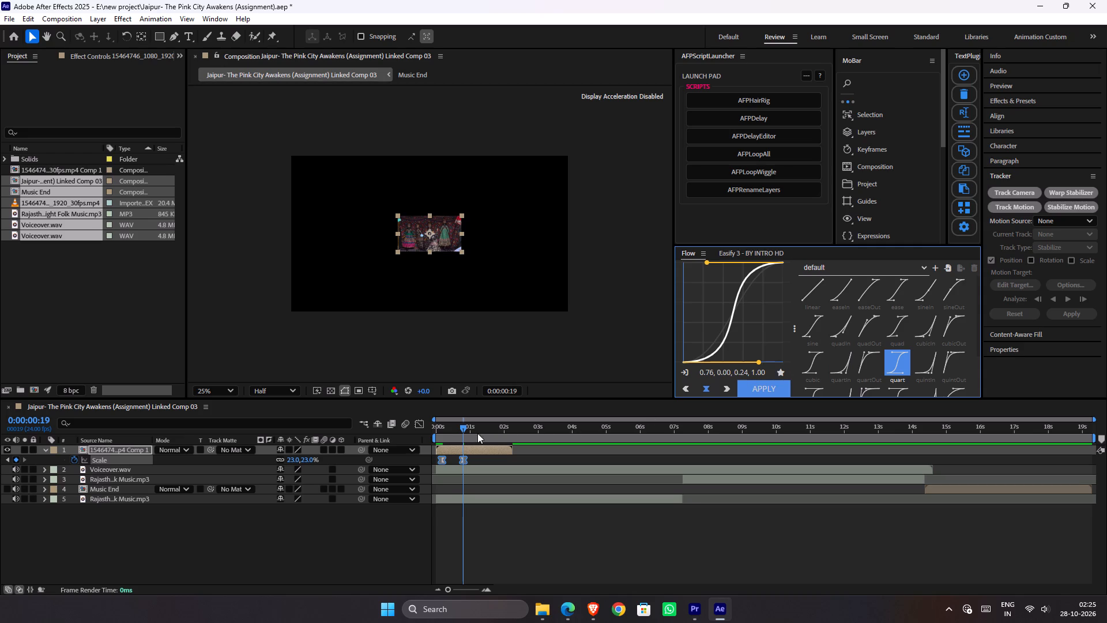
drag(461, 433, 406, 437)
key(space)
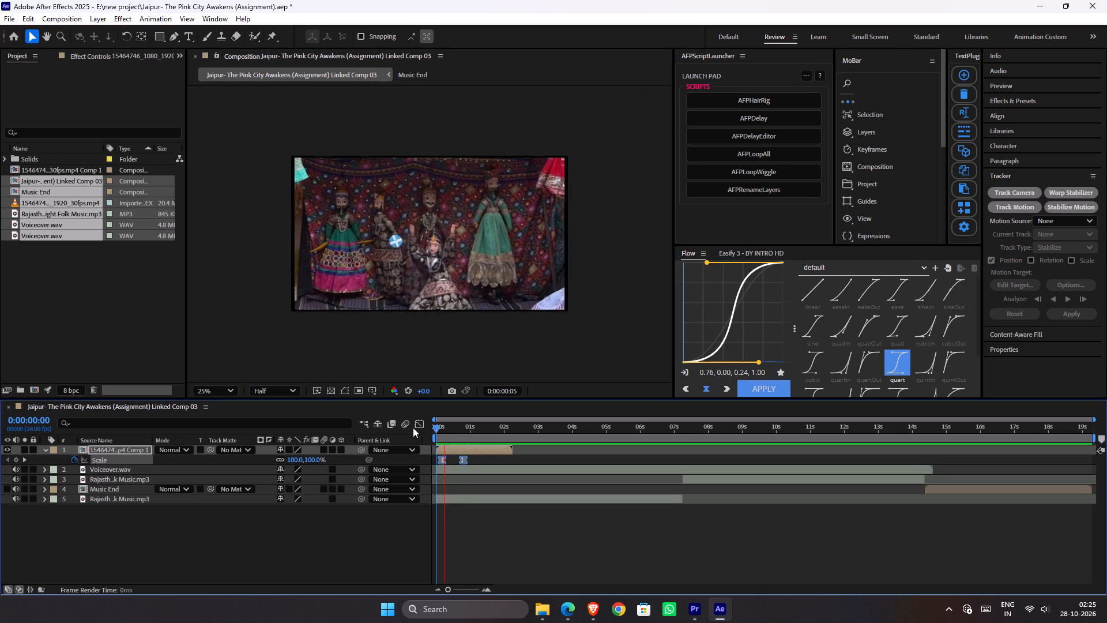
key(space)
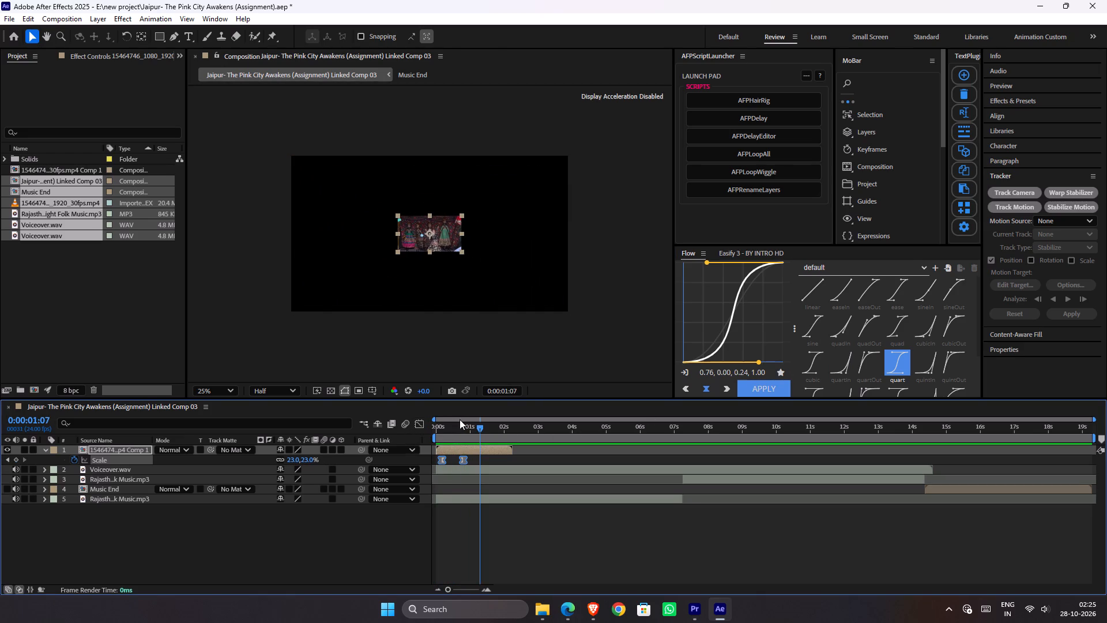
drag(460, 427, 405, 451)
key(space)
key(space)
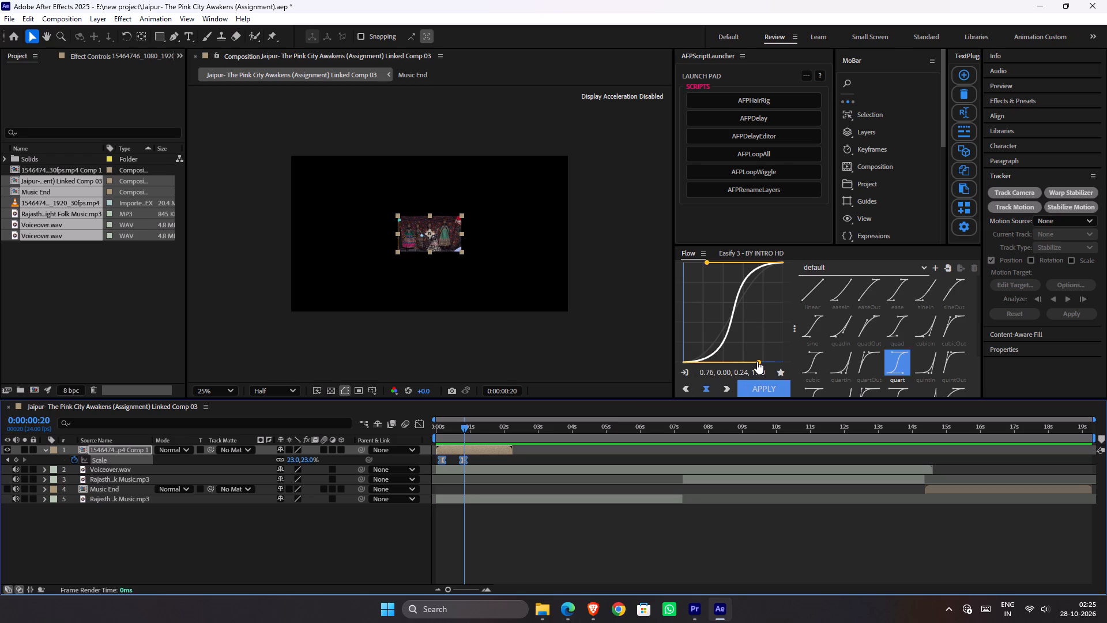
Reshape the Flow curve to 0.44, 0.00, 0.24, 1.00, apply it to the Scale keyframes, preview the motion, and save.
drag(757, 361, 716, 314)
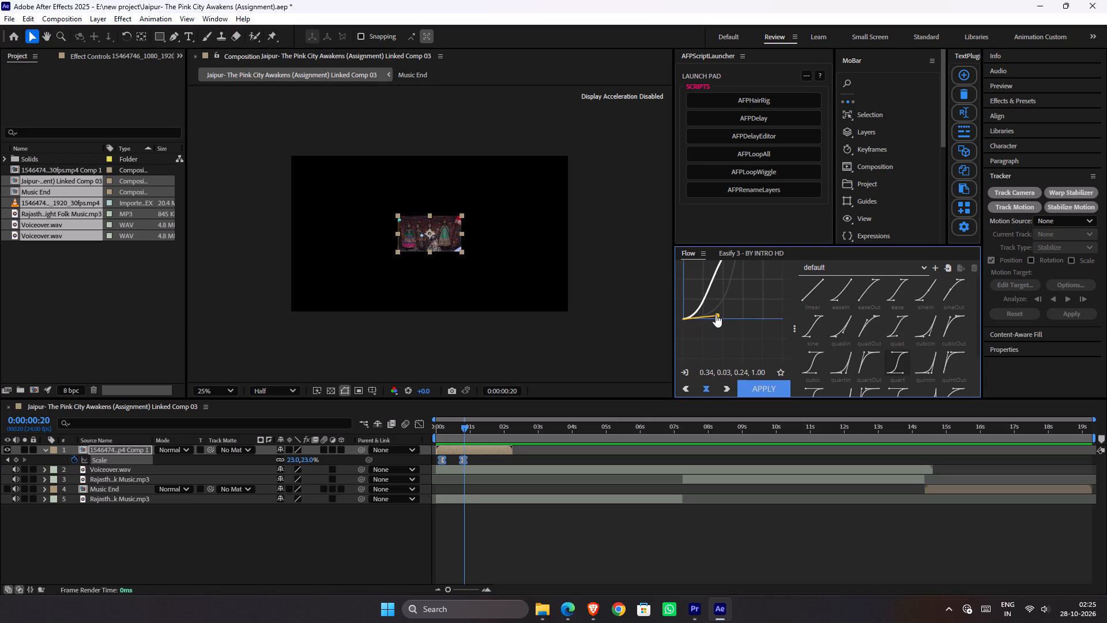
drag(716, 314, 725, 318)
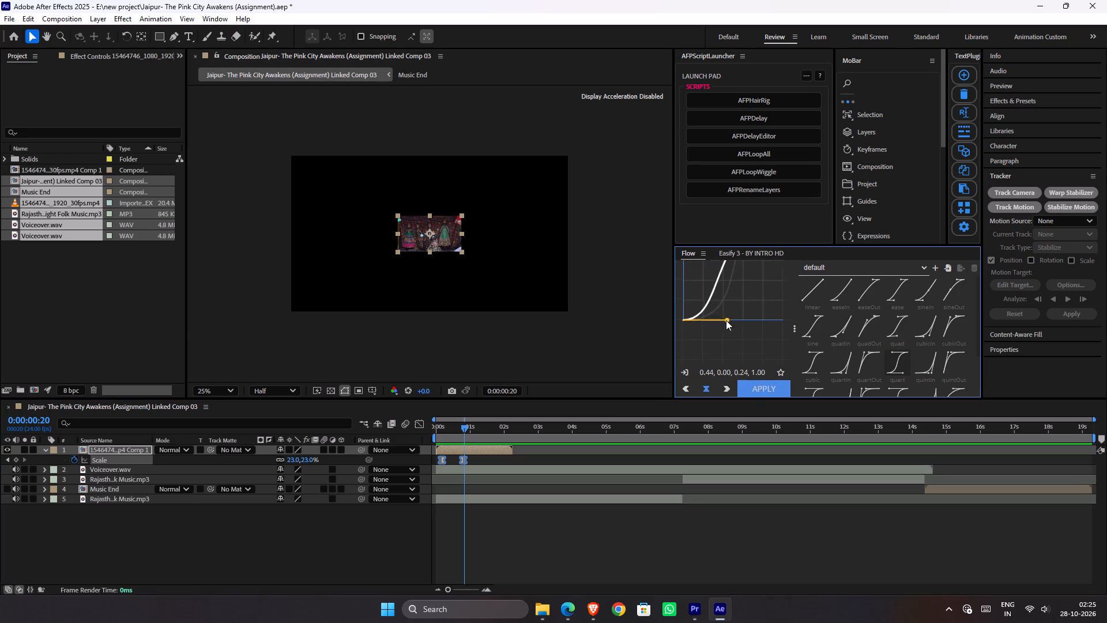
click(751, 386)
drag(449, 426, 388, 448)
key(space)
key(space)
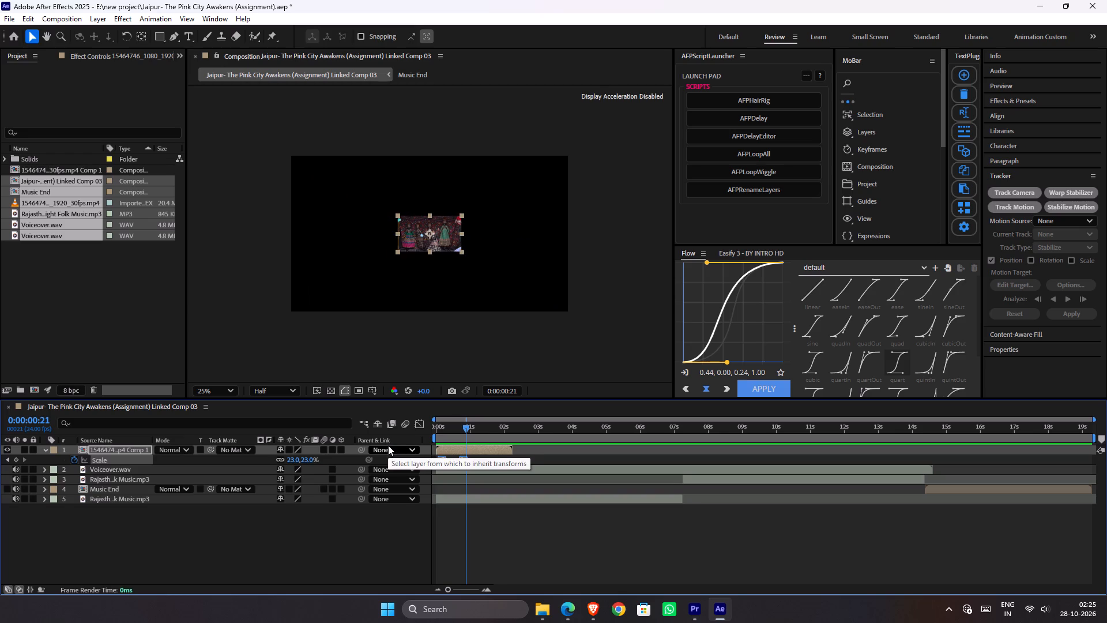
key(space)
key(space)
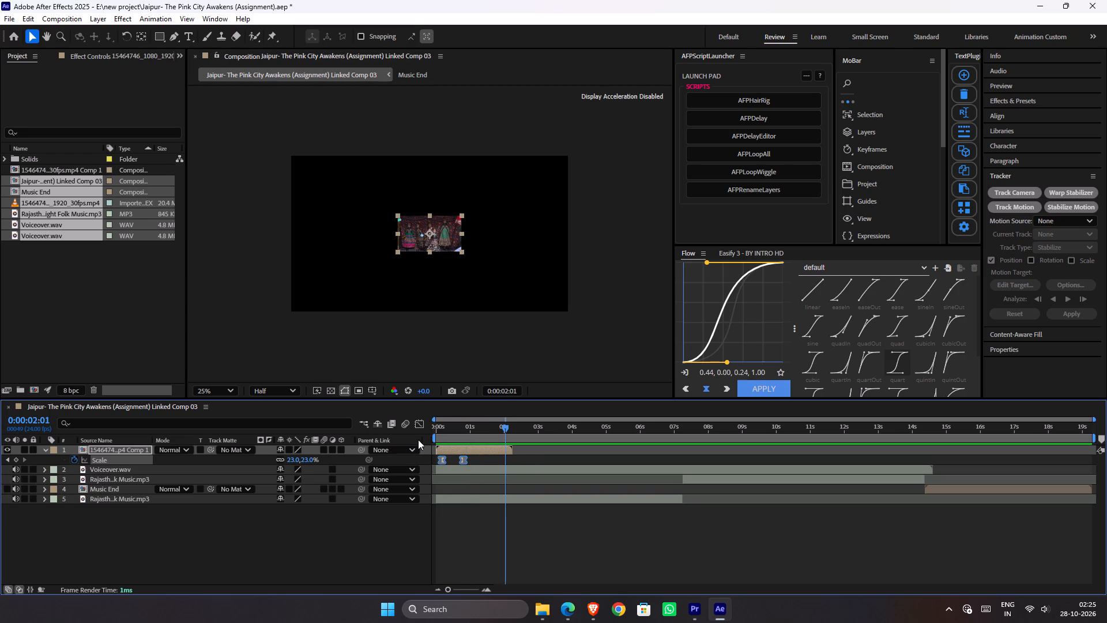
key(ctrl+s)
Replay the puppet clip's scale-down animation from 0:00:00:00 to check its timing against the audio, keeping the project saved.
drag(455, 432, 417, 448)
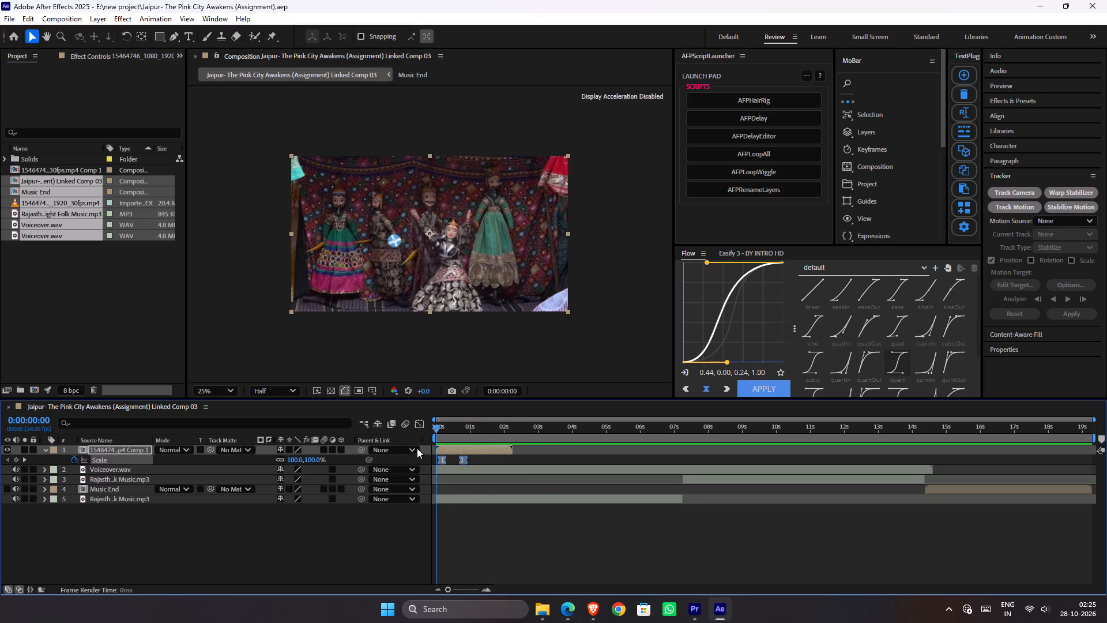
drag(417, 448, 414, 449)
key(space)
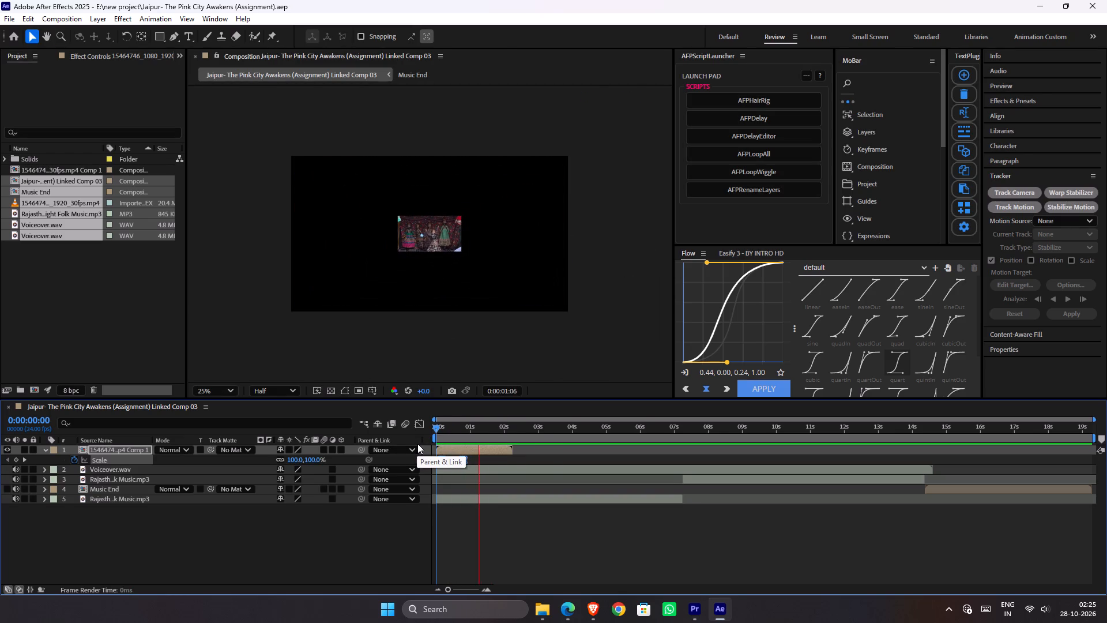
key(space)
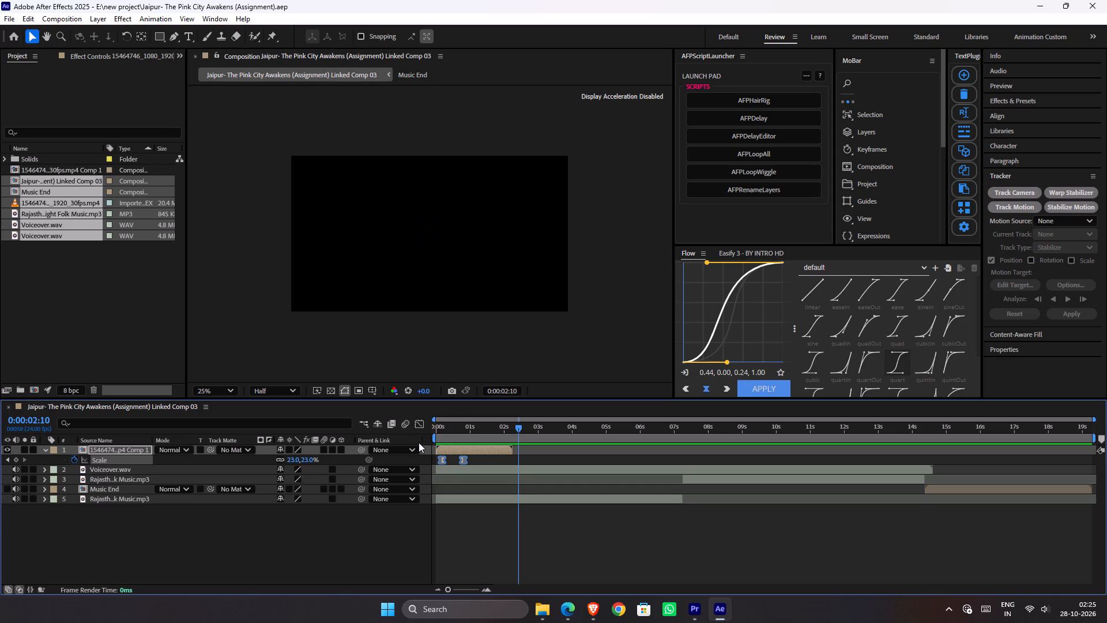
key(ctrl+s)
drag(460, 431, 420, 445)
key(space)
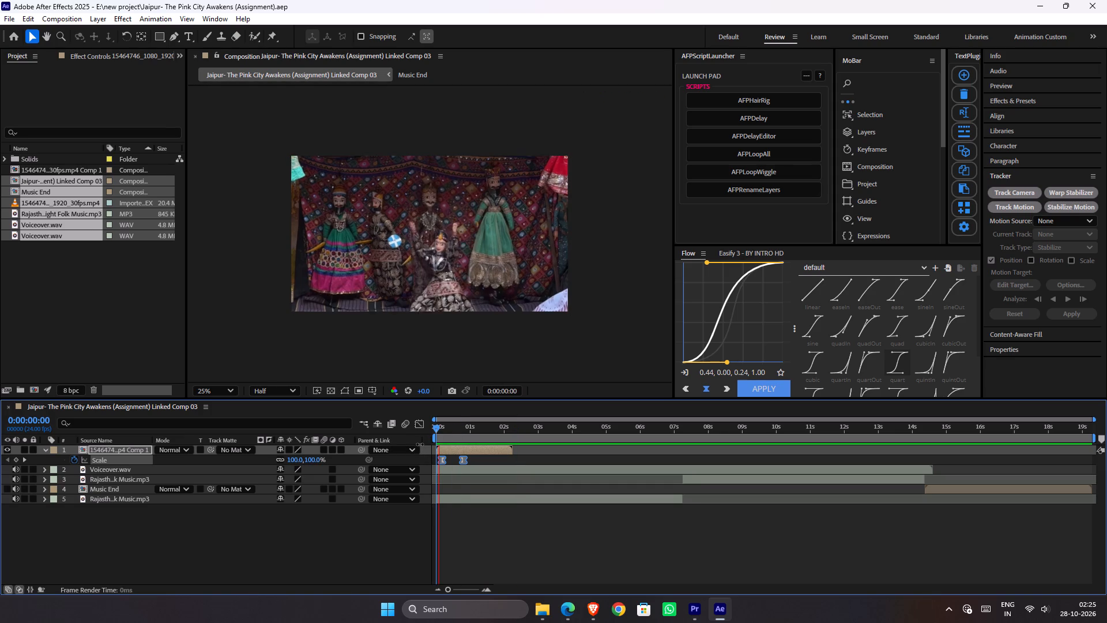
key(space)
key(ctrl+s)
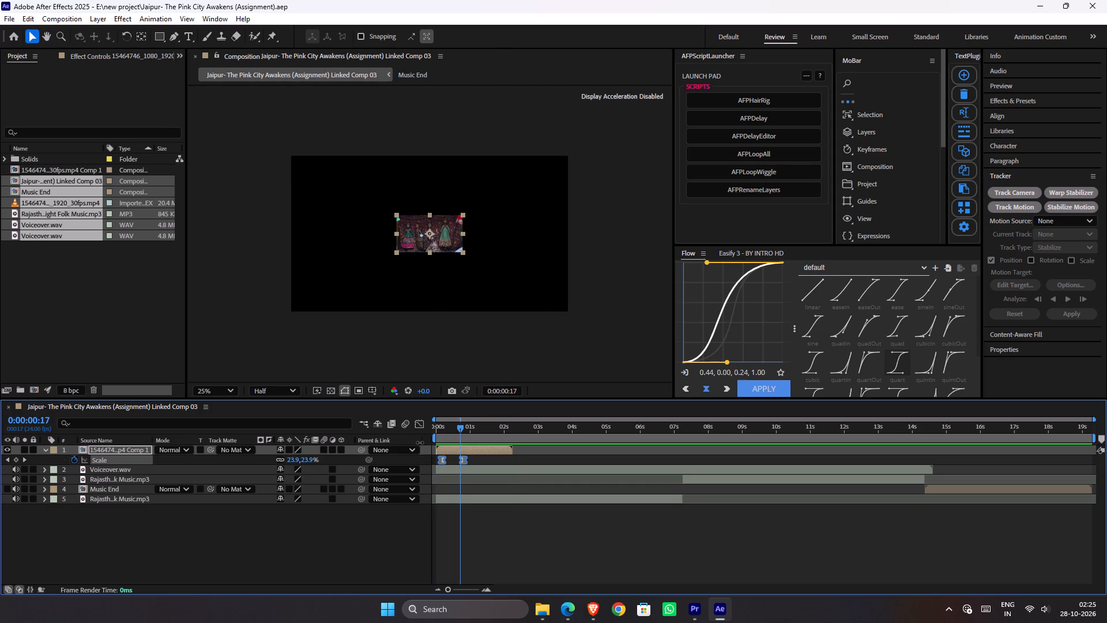
key(space)
key(space)
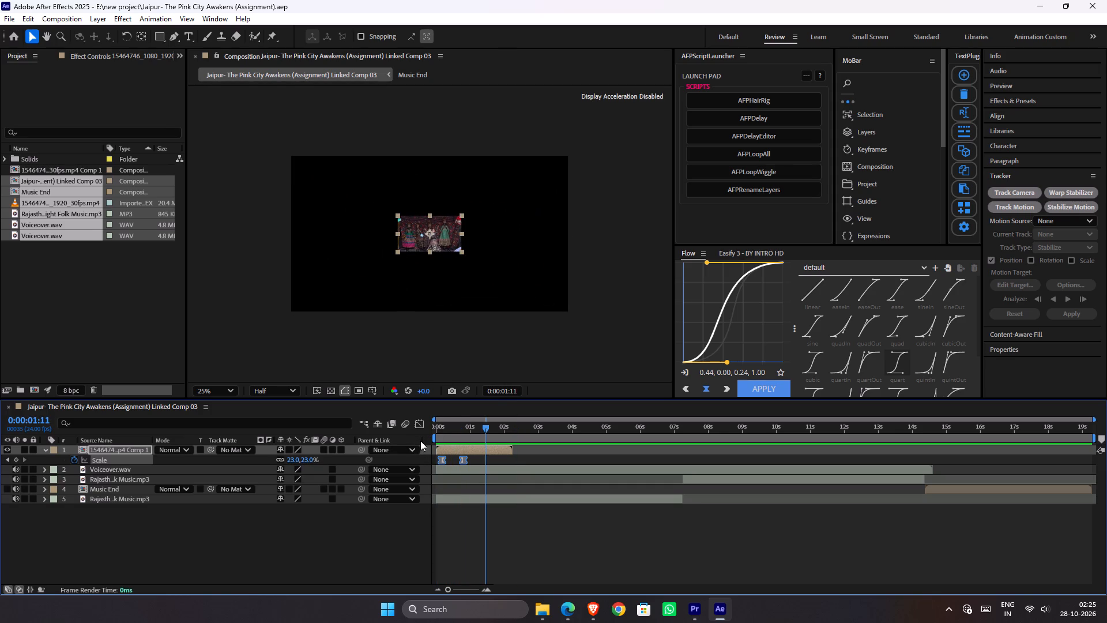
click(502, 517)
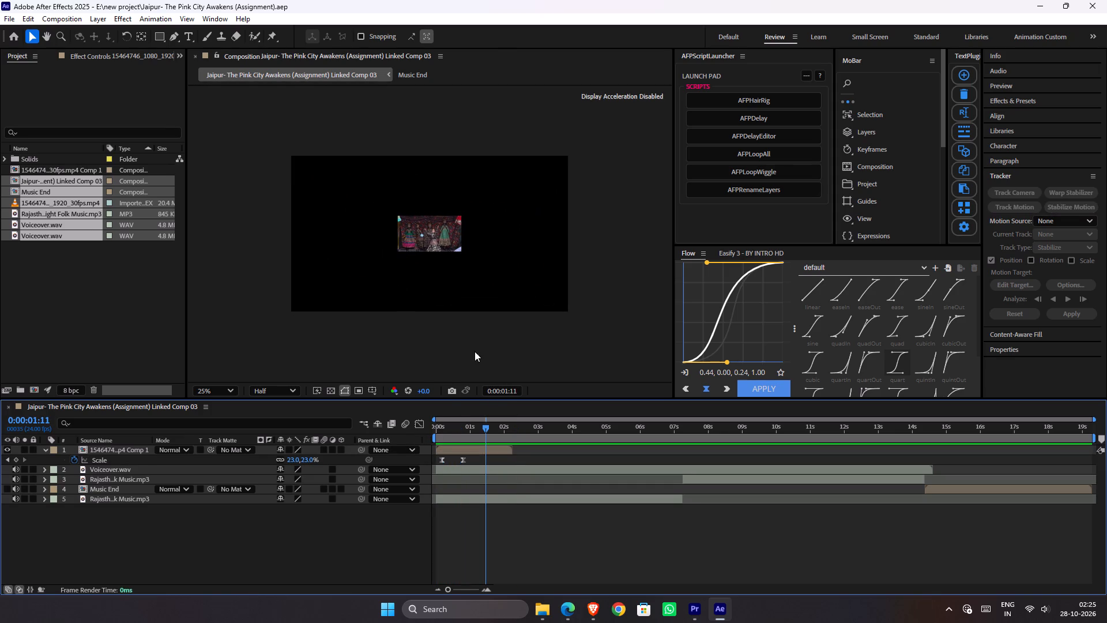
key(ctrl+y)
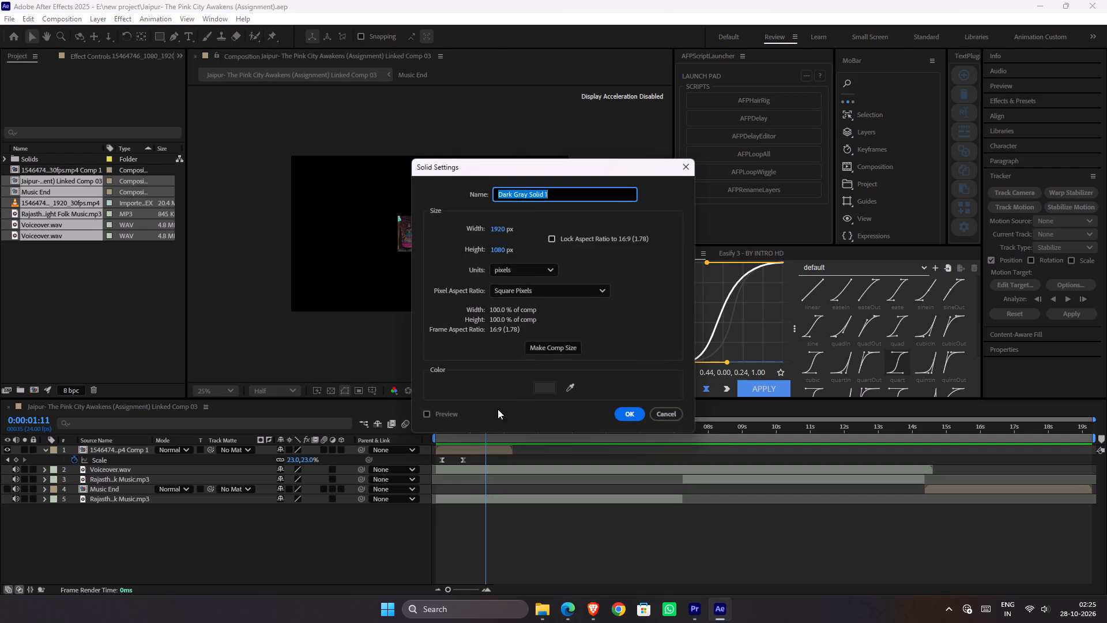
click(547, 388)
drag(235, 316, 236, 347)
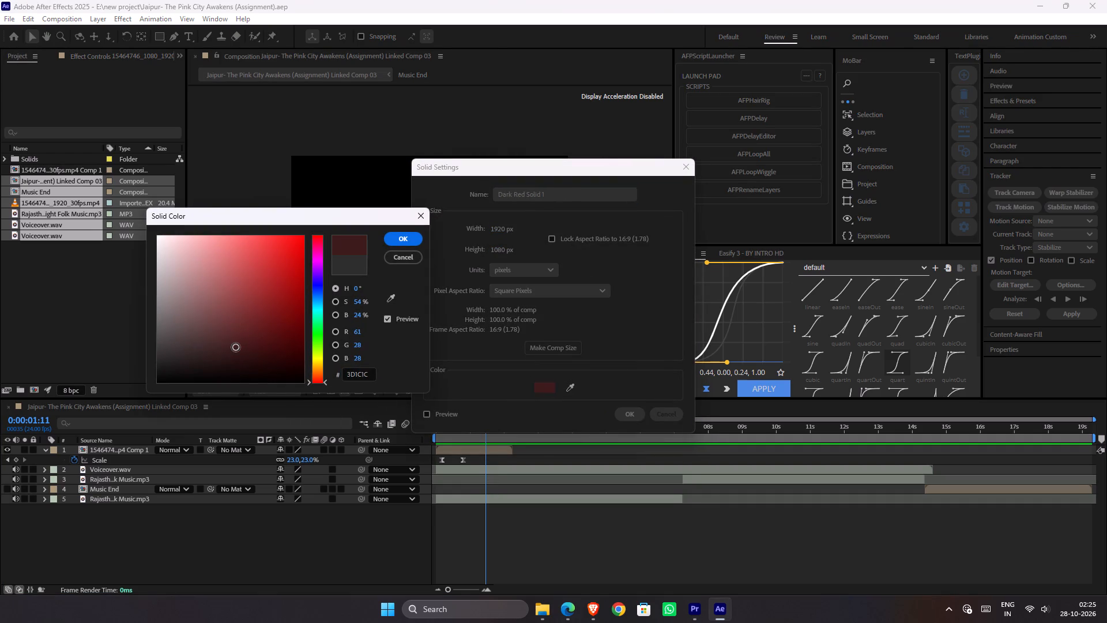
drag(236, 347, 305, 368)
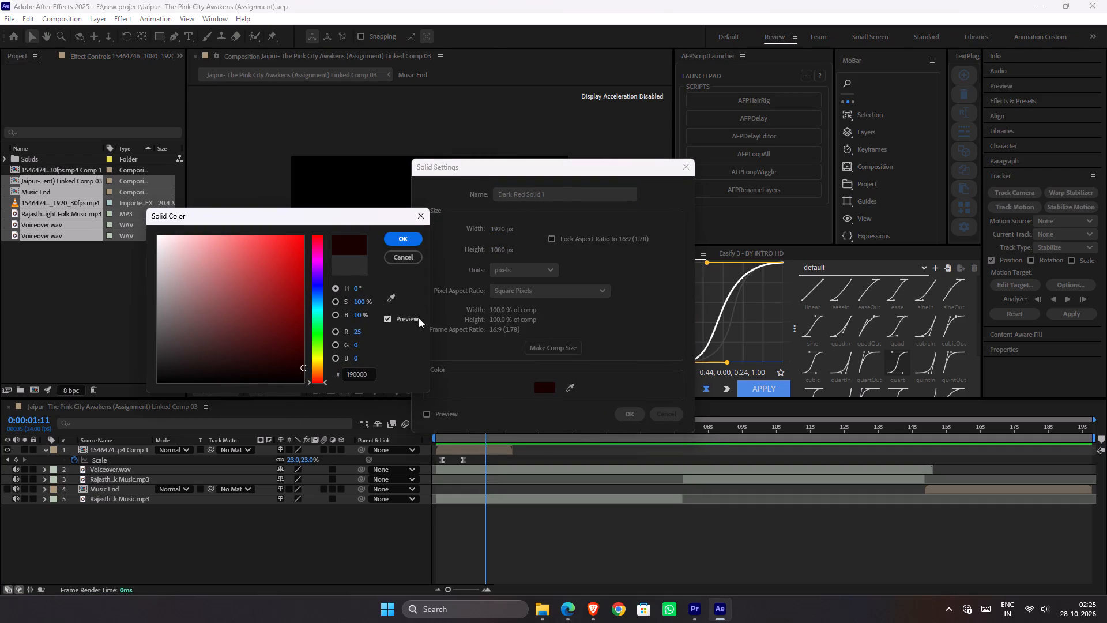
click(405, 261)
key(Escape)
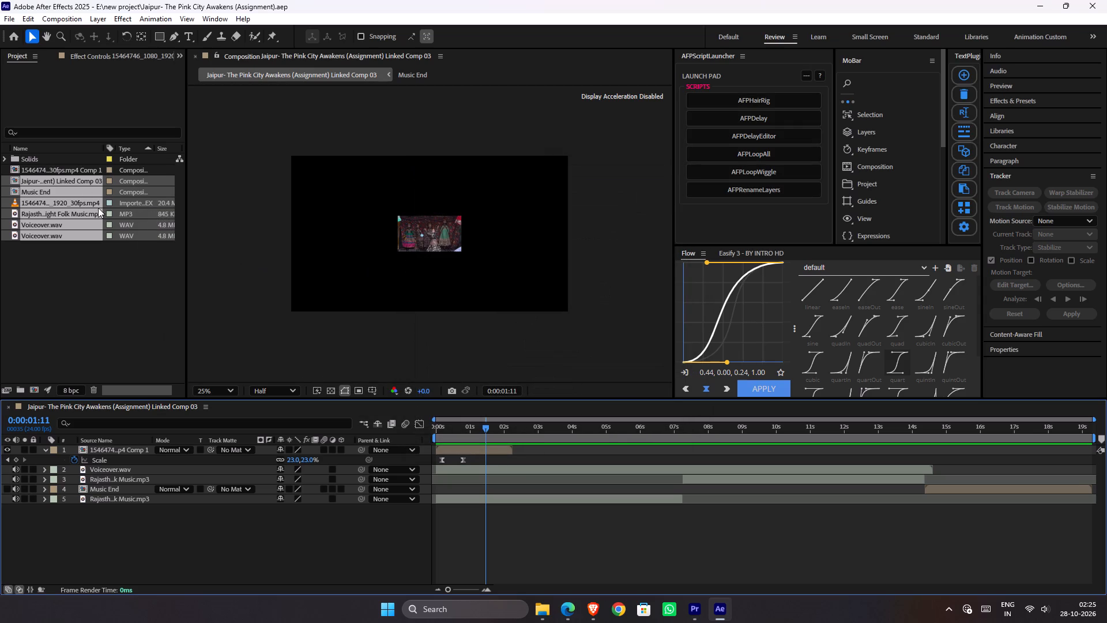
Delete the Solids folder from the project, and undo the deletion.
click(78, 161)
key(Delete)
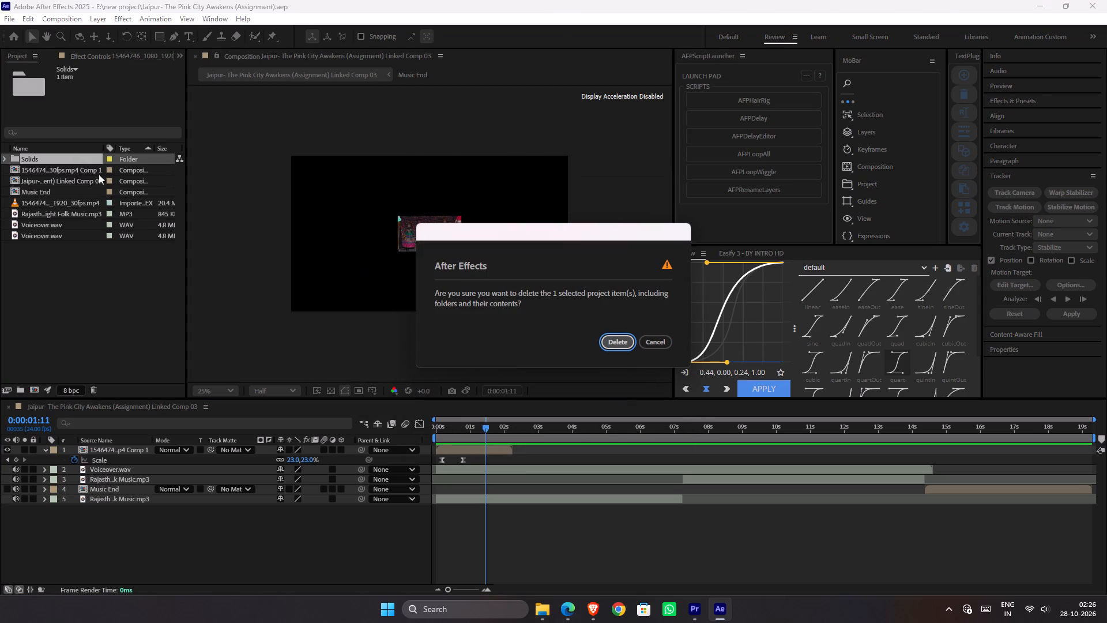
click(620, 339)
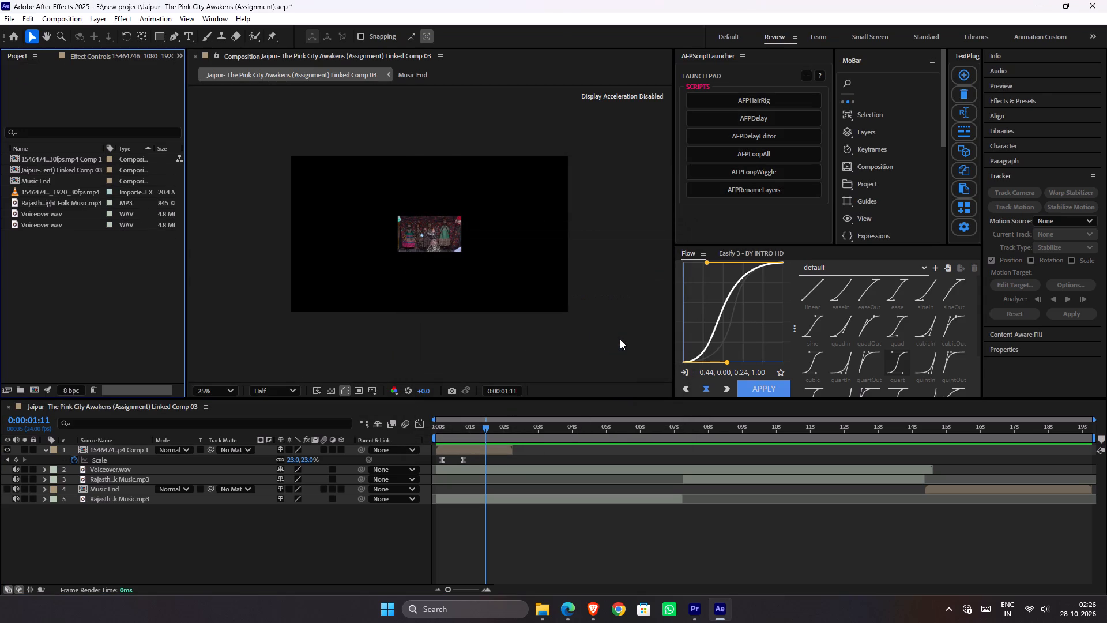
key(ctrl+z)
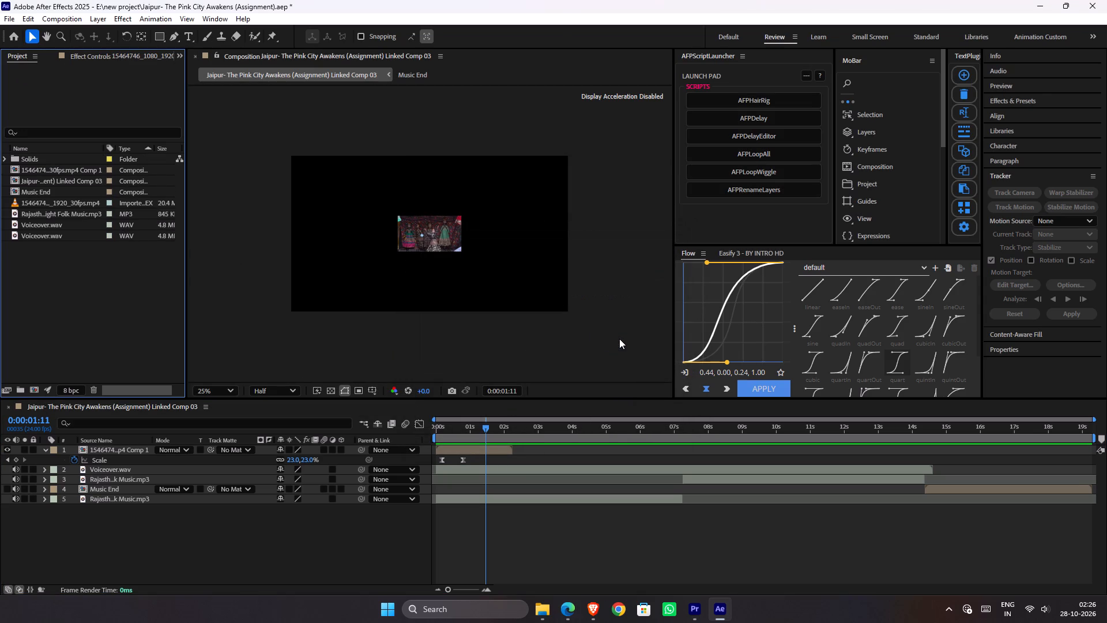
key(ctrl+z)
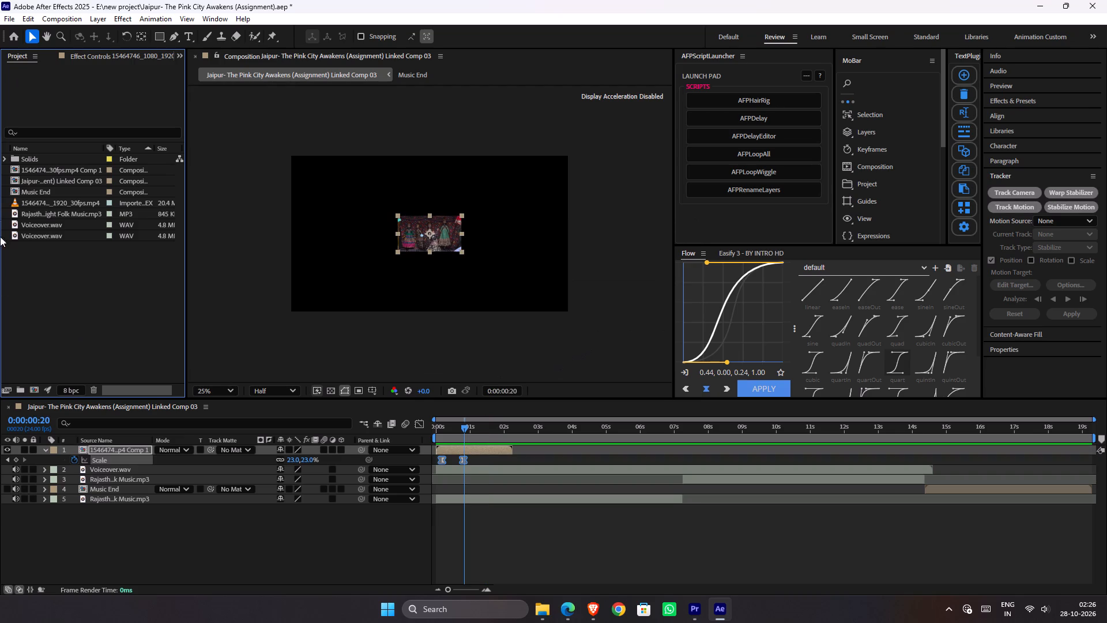
Expand the Solids folder and inspect the Black Video solid inside it.
click(5, 157)
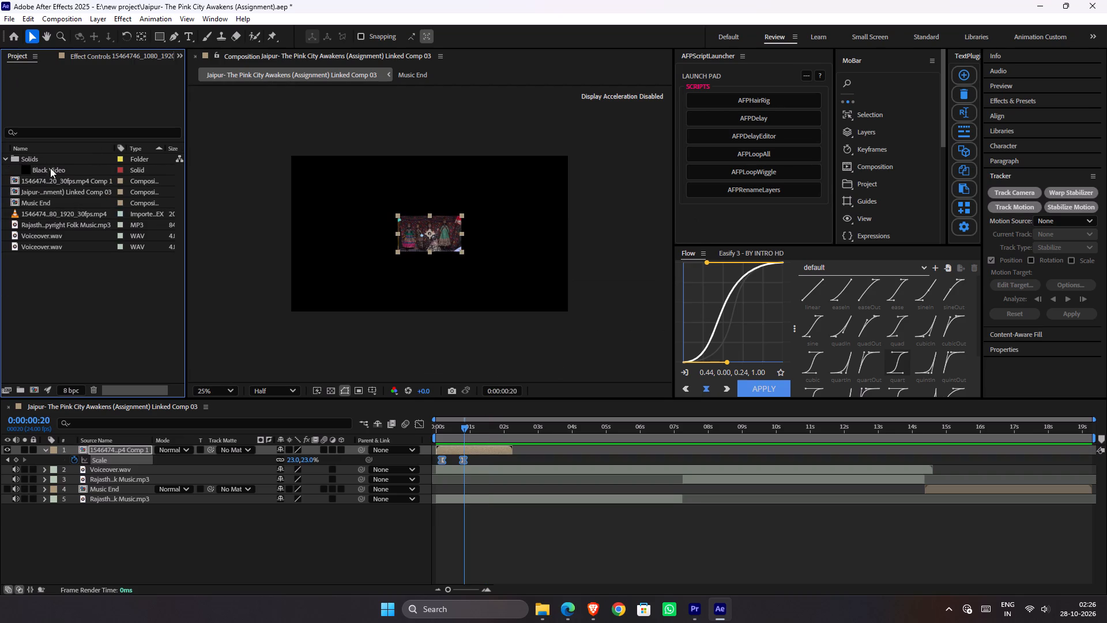
click(50, 168)
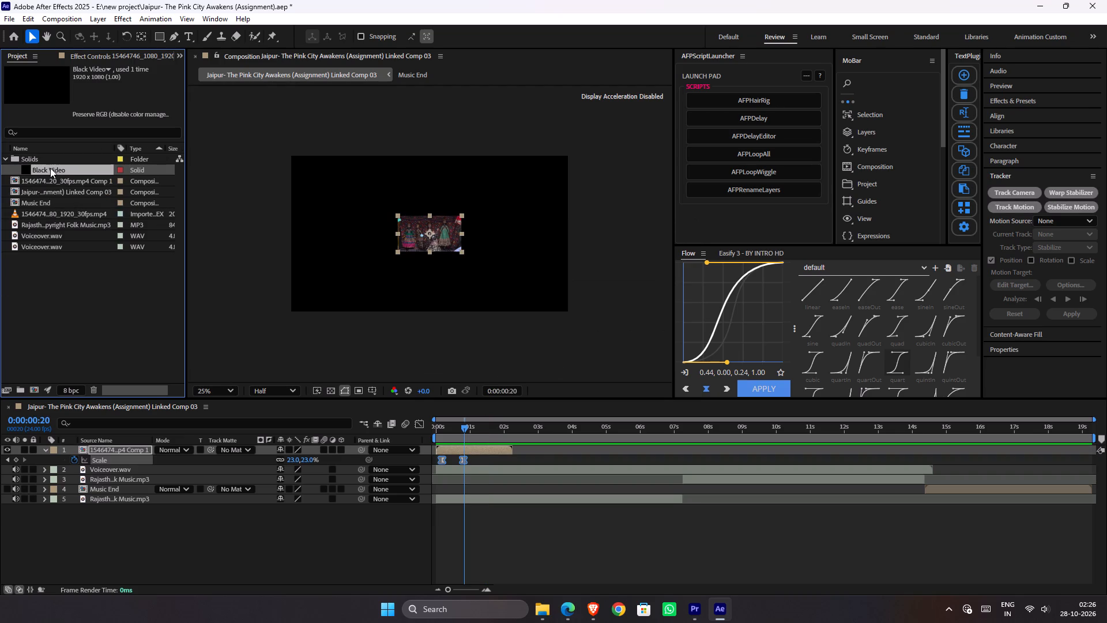
click(50, 168)
Create a 1920 x 1080 px solid in a pale gray-yellow, about #A3997B.
click(687, 550)
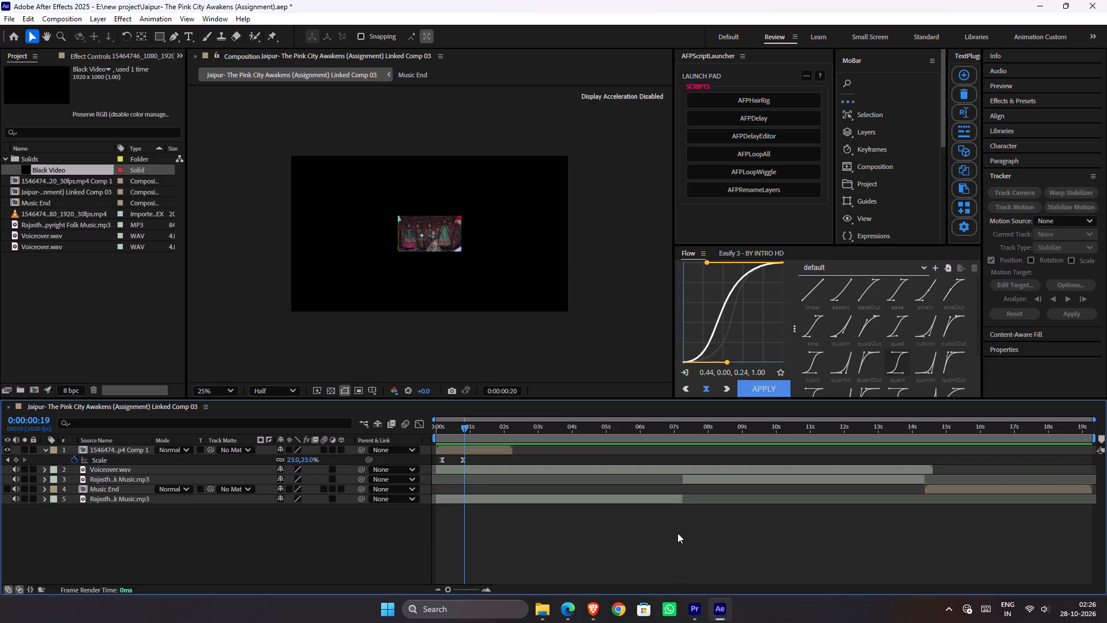
key(ctrl+y)
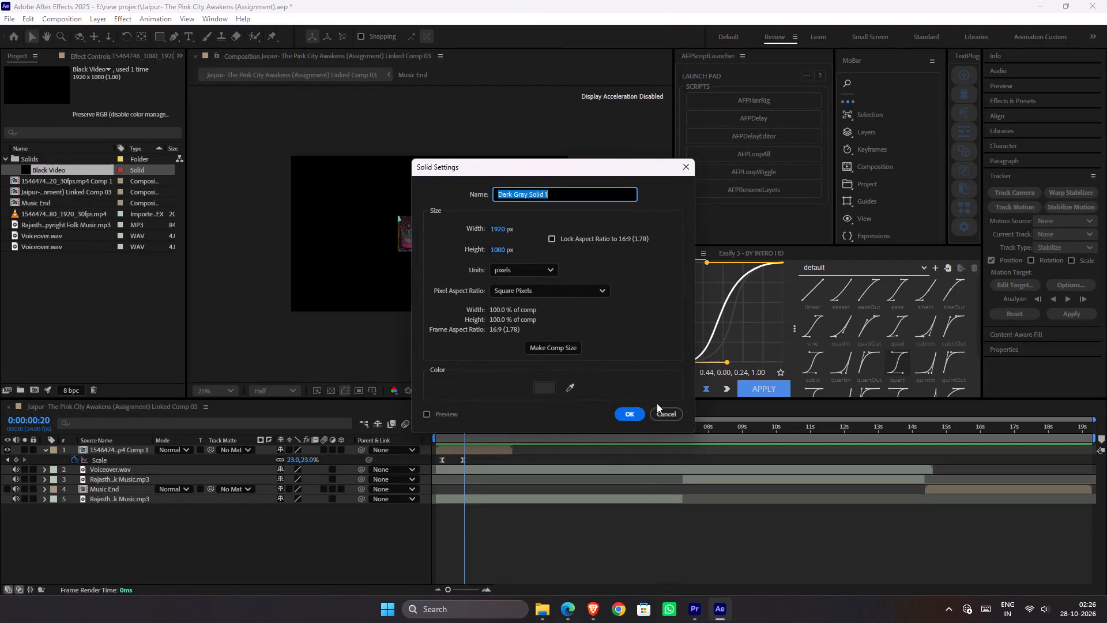
click(553, 392)
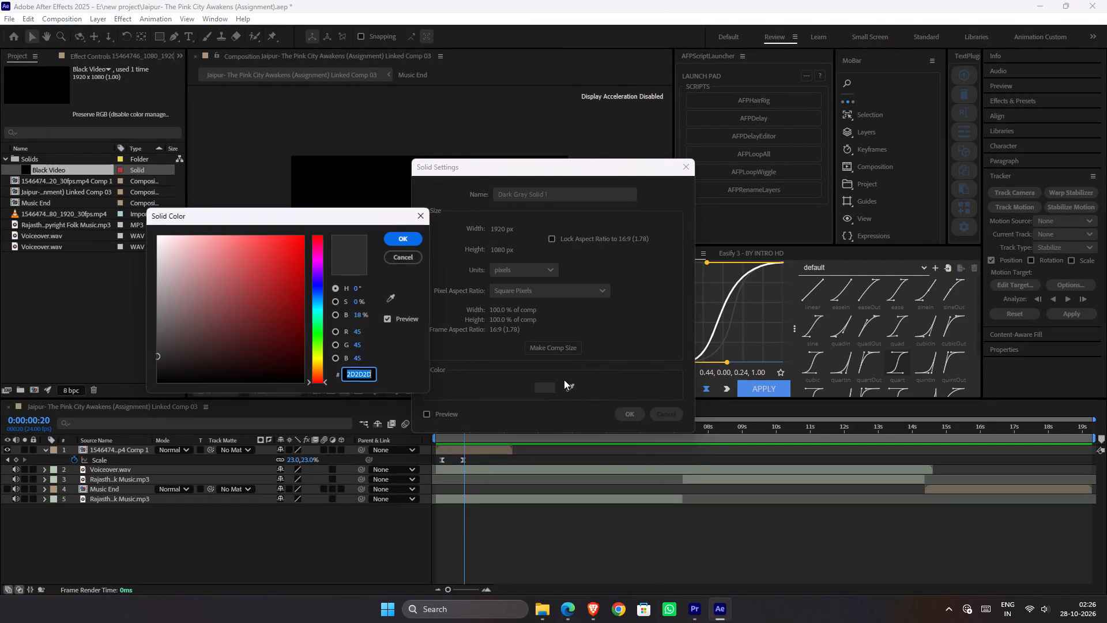
drag(314, 379, 317, 366)
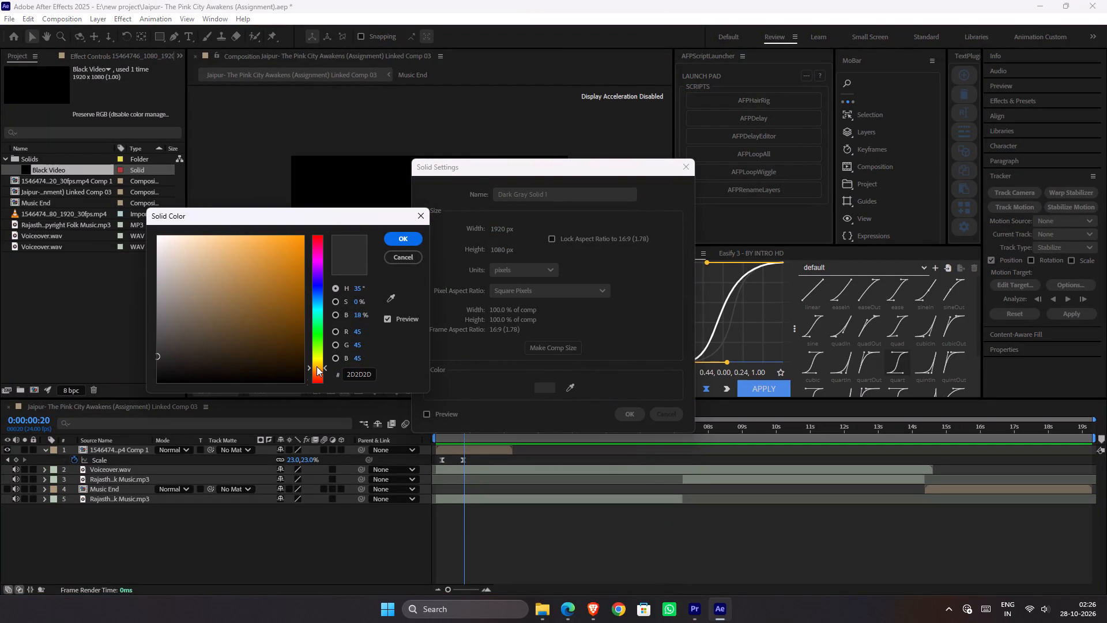
drag(317, 366, 321, 356)
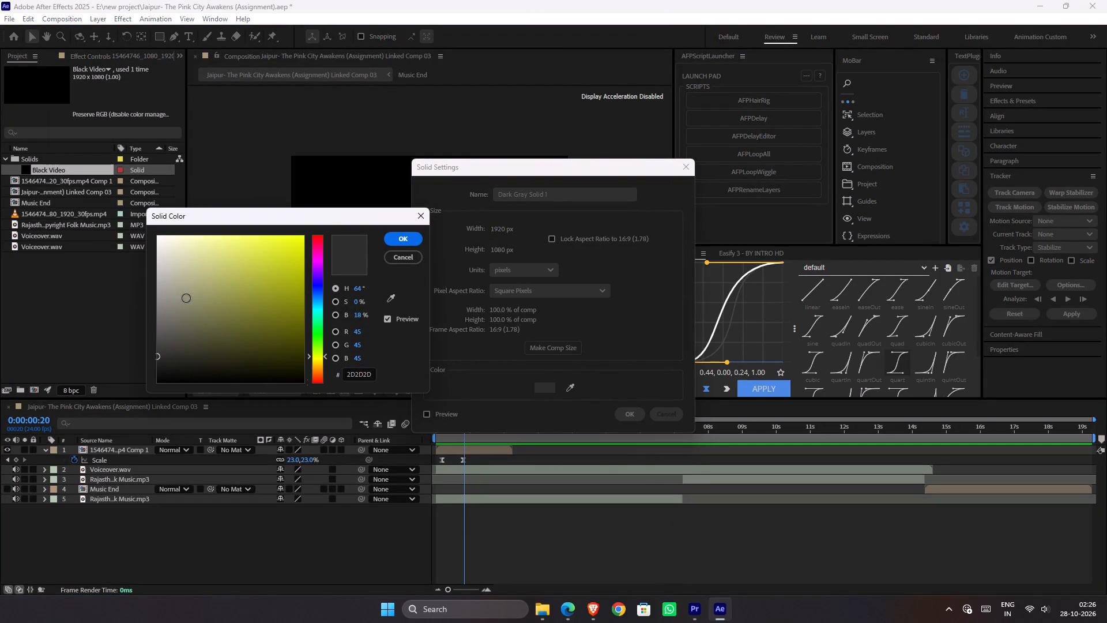
drag(186, 298, 179, 259)
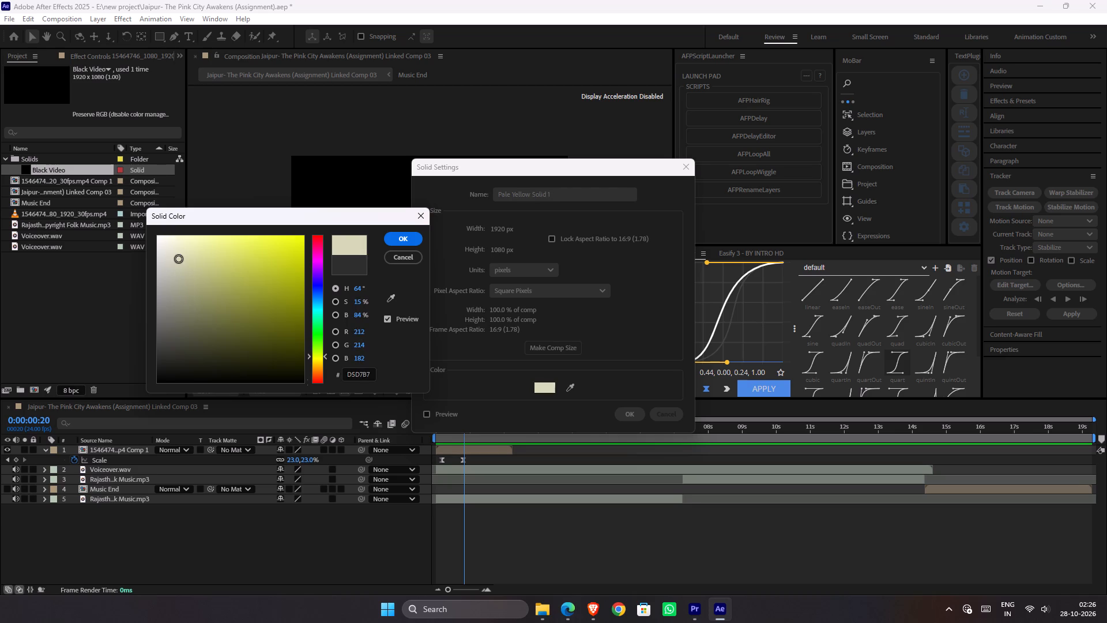
drag(179, 259, 189, 242)
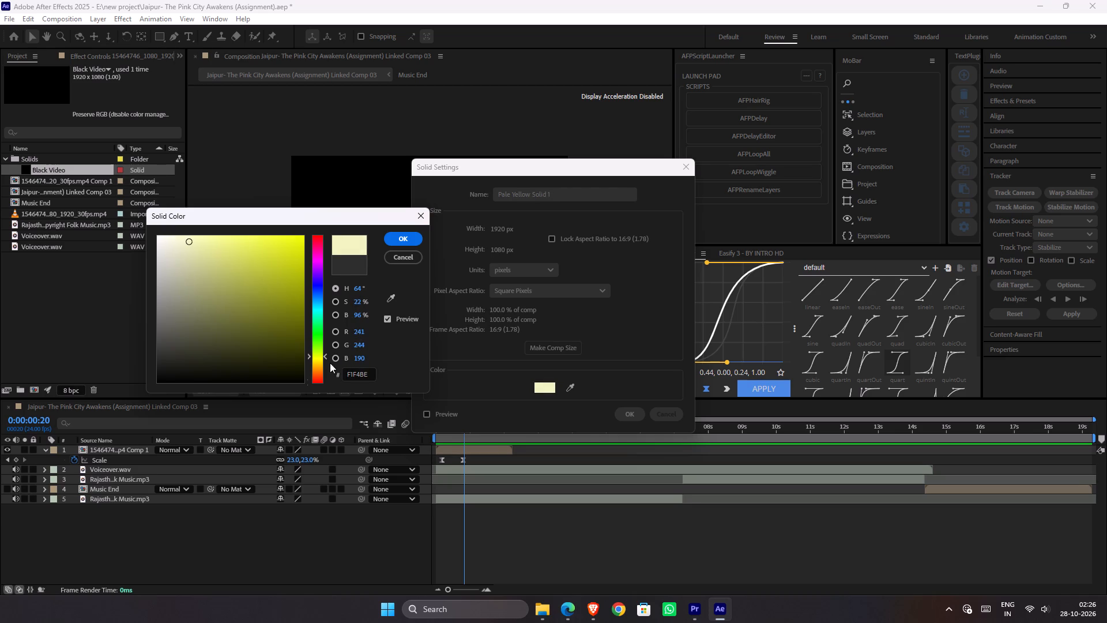
click(319, 360)
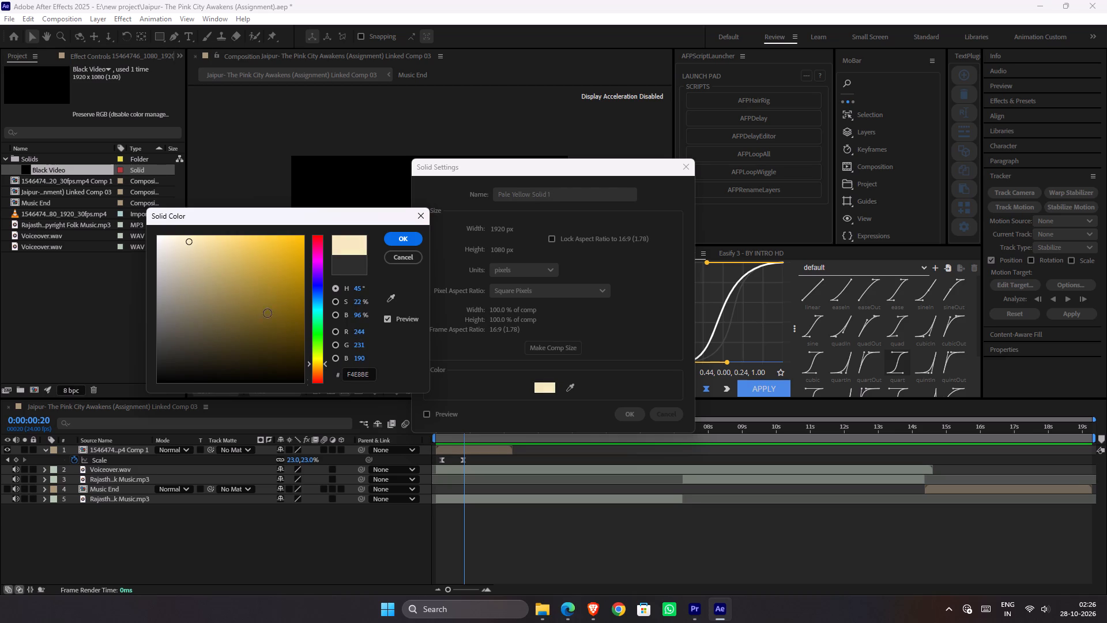
drag(184, 298, 197, 292)
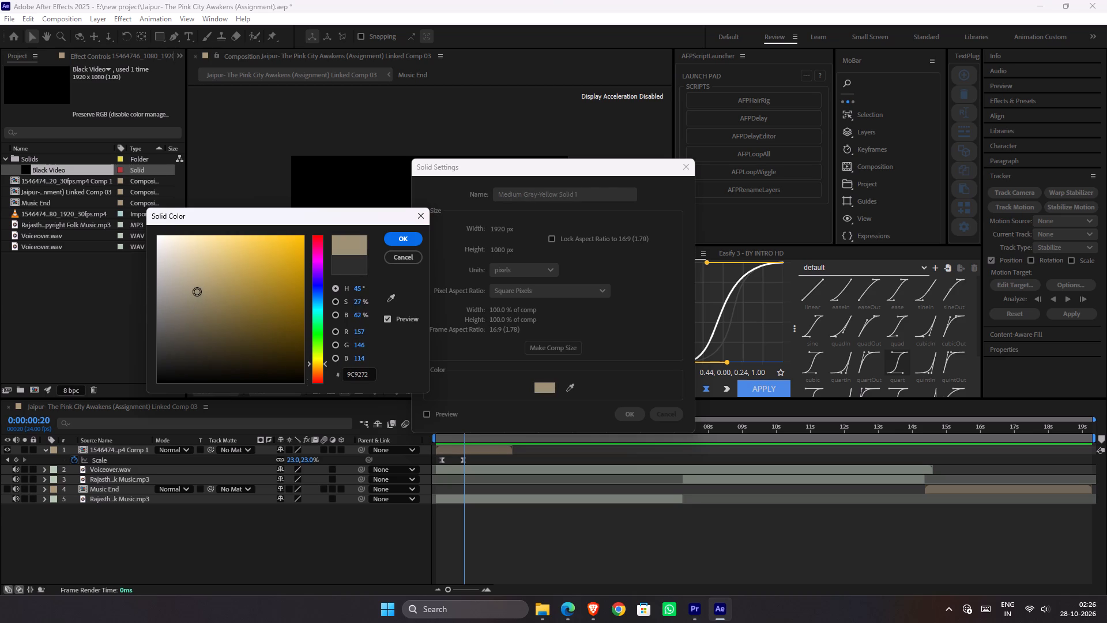
drag(197, 292, 200, 292)
drag(200, 292, 193, 288)
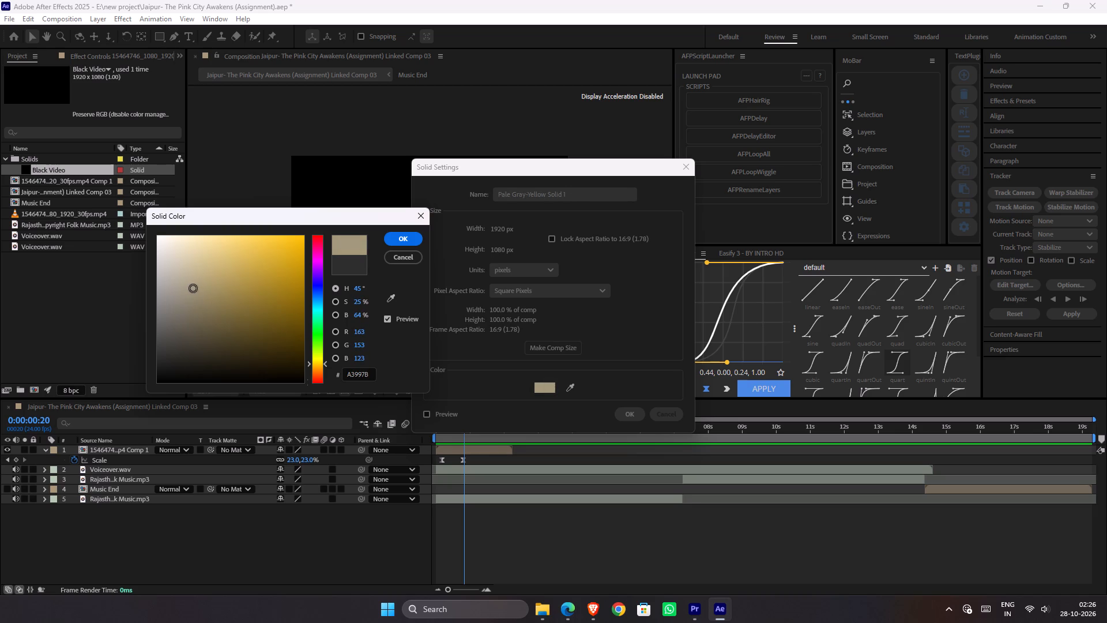
drag(193, 288, 193, 288)
click(391, 237)
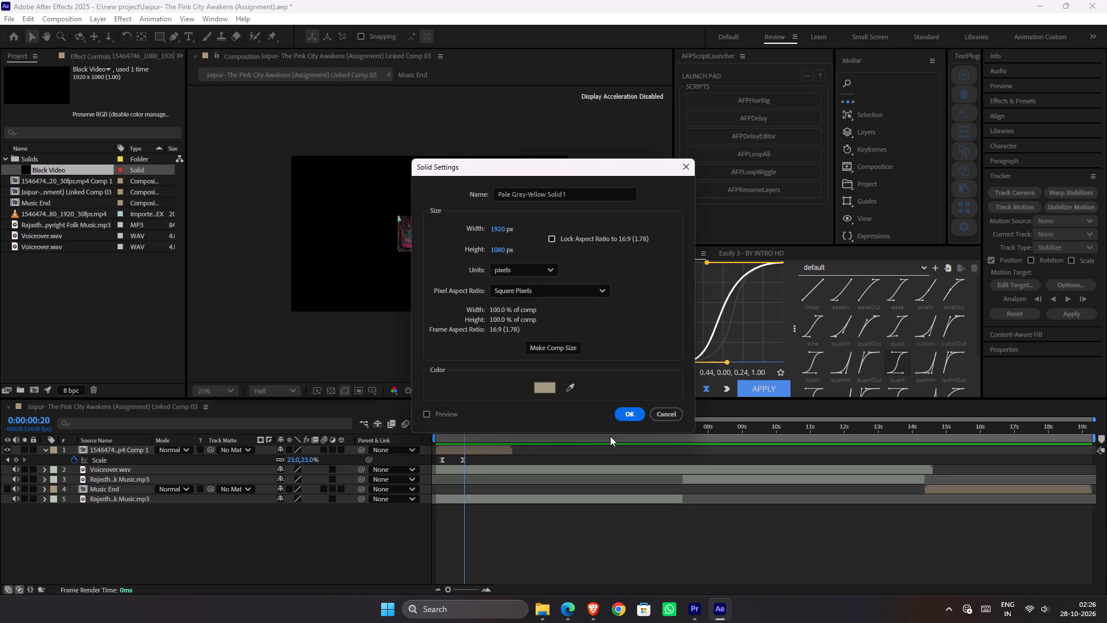
click(621, 416)
click(545, 539)
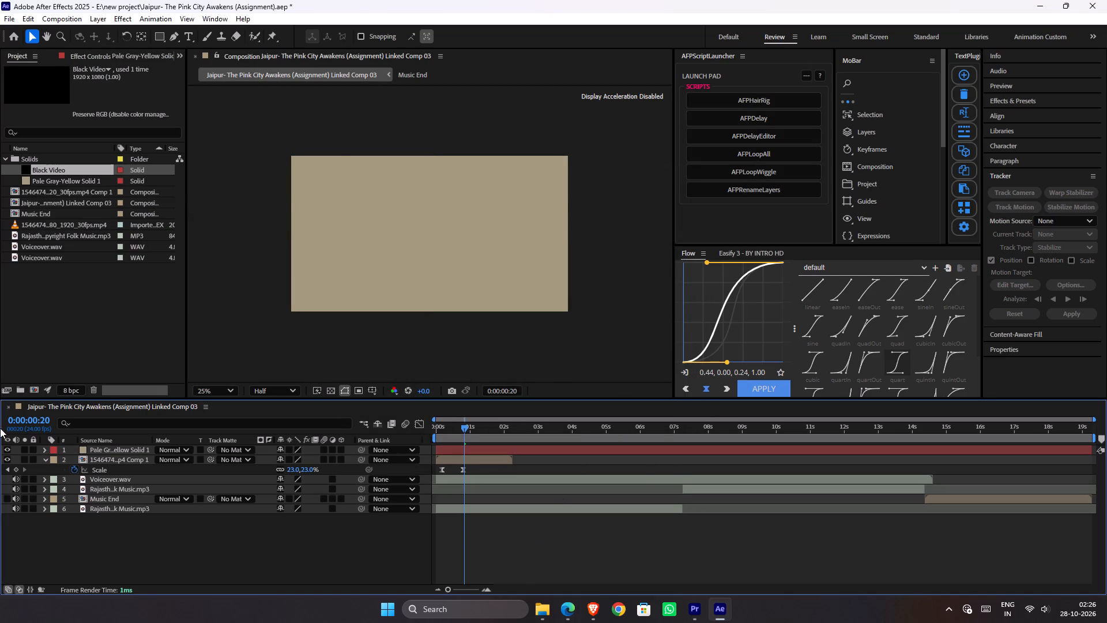
Move the gray-yellow solid beneath the puppet clip as its background, and save the project.
drag(134, 452, 131, 466)
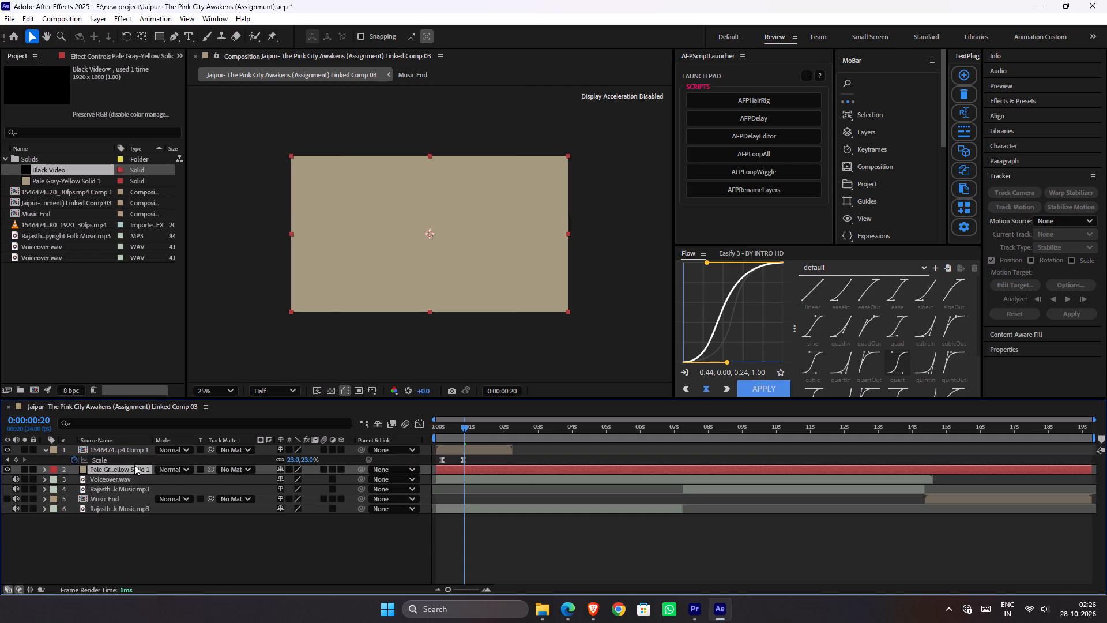
click(546, 573)
key(ctrl+s)
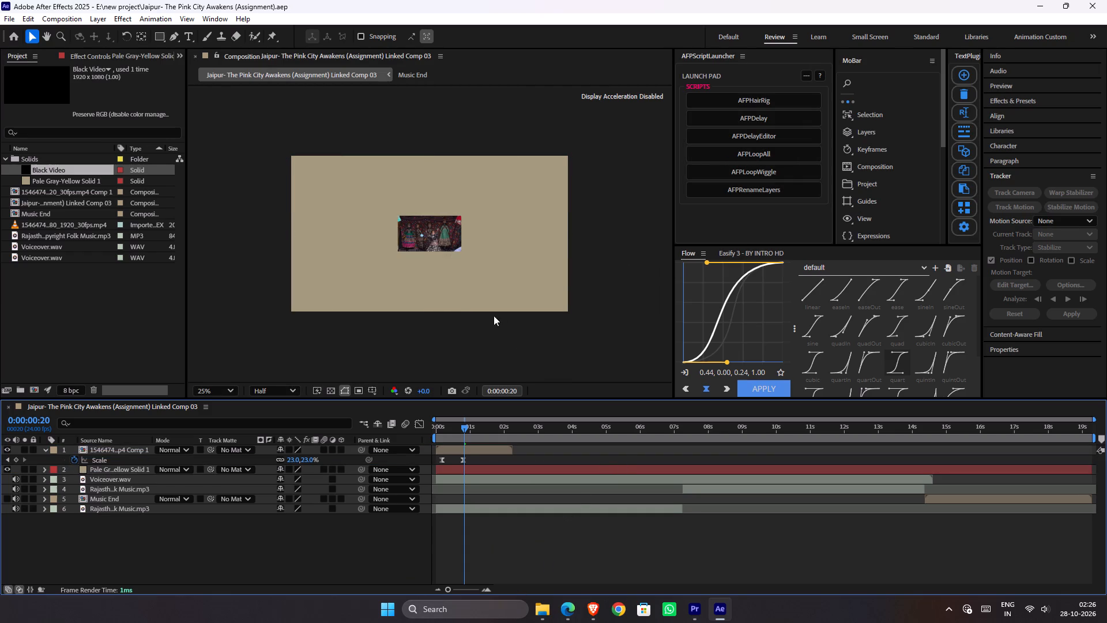
Apply a Fill effect to the puppet clip and sample the background solid's gray-yellow as its color.
scroll(483, 323, up, 1)
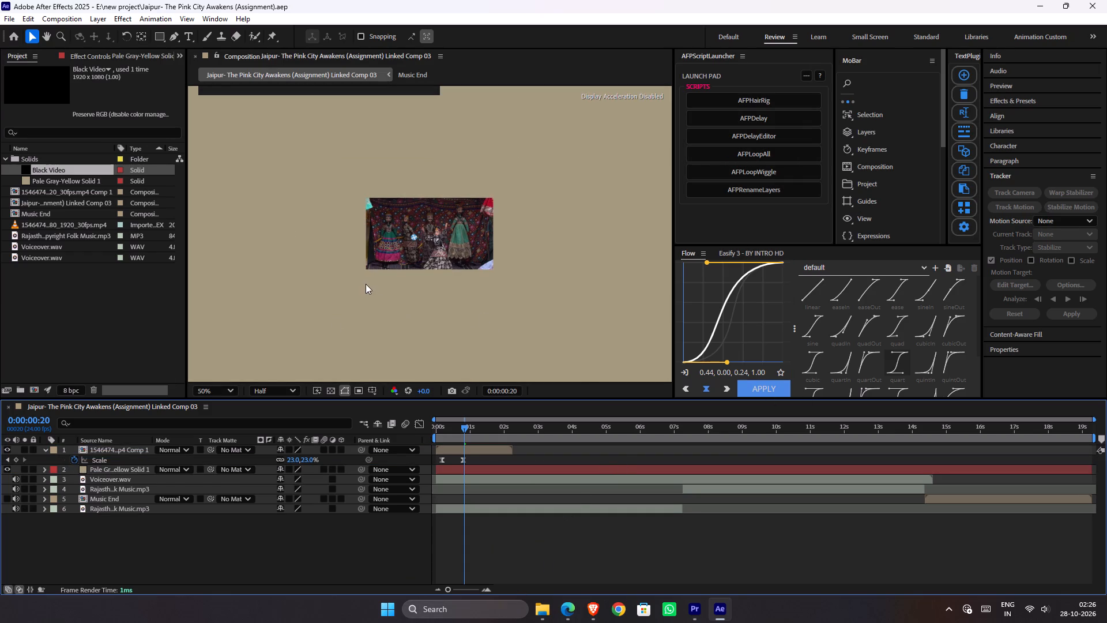
scroll(395, 260, down, 1)
click(613, 315)
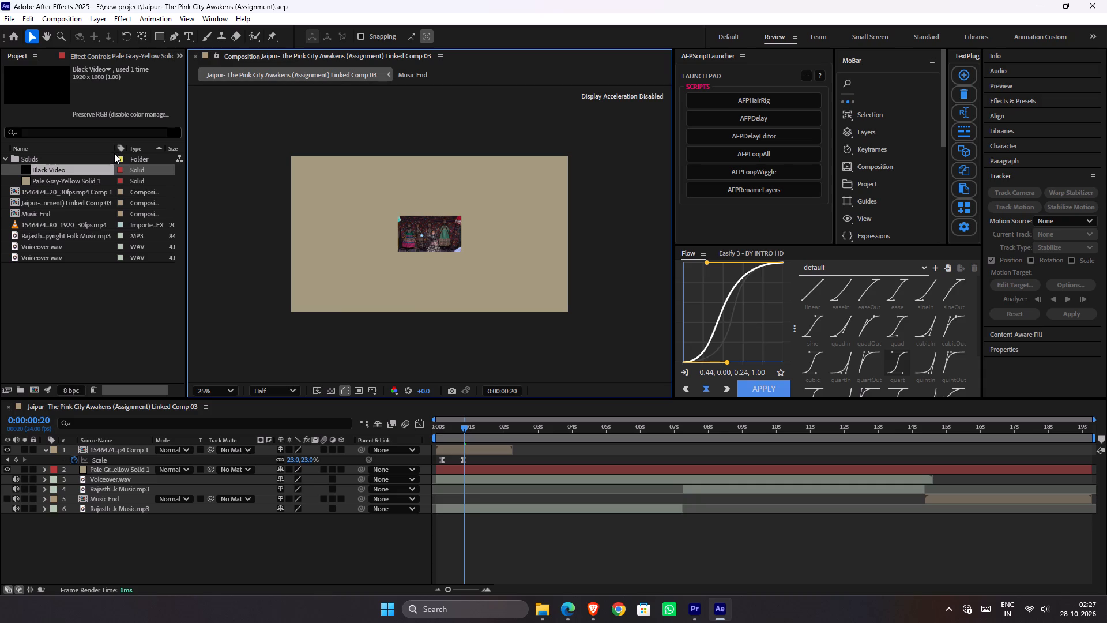
click(480, 447)
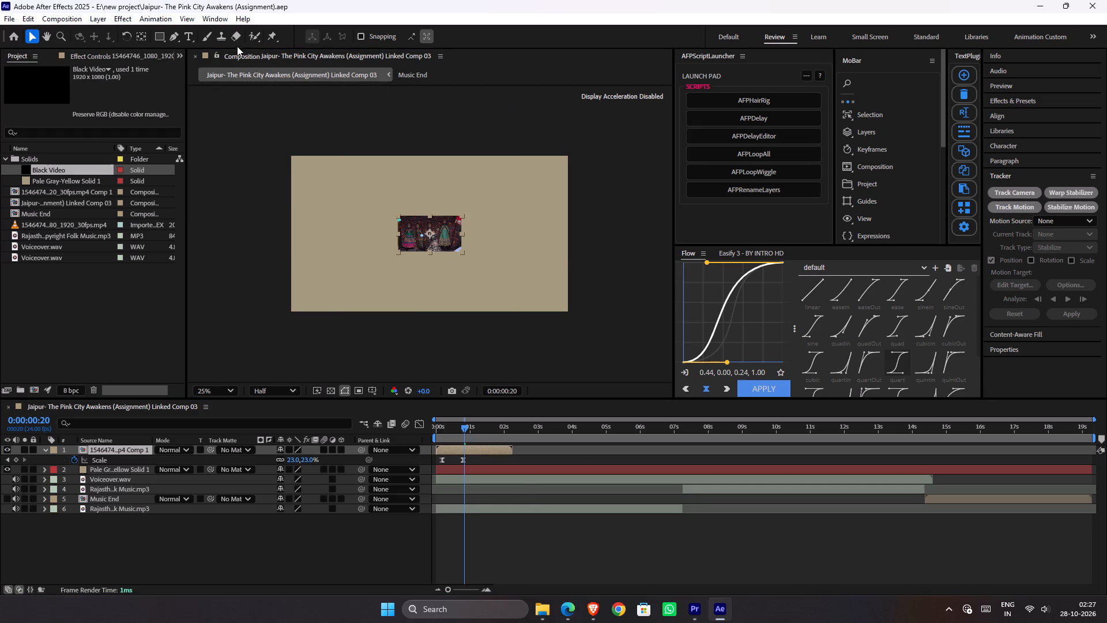
click(217, 18)
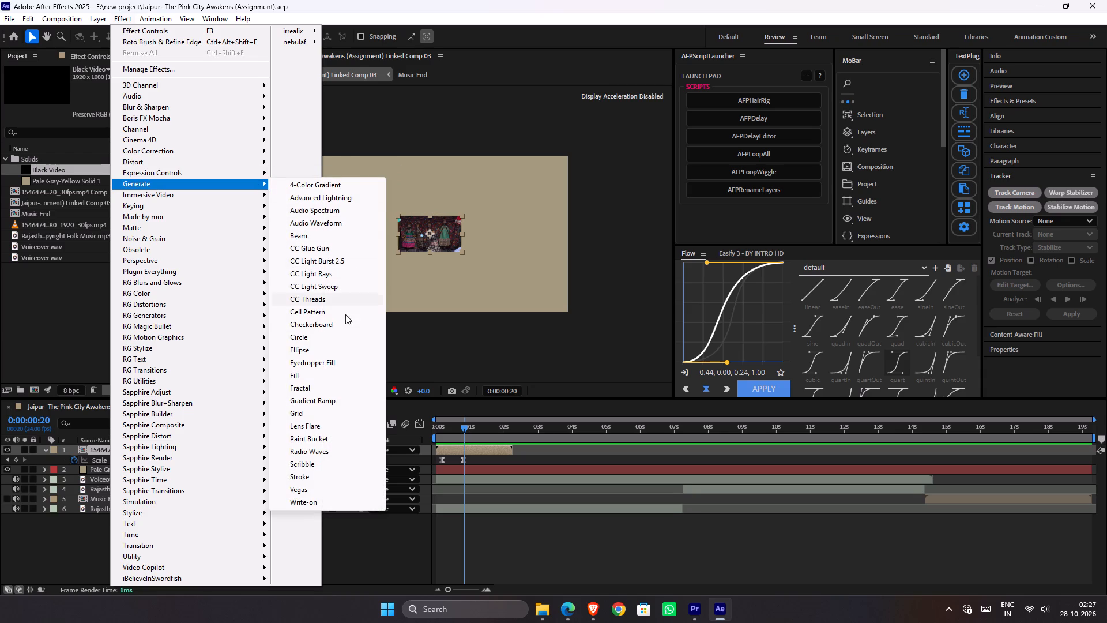
click(317, 377)
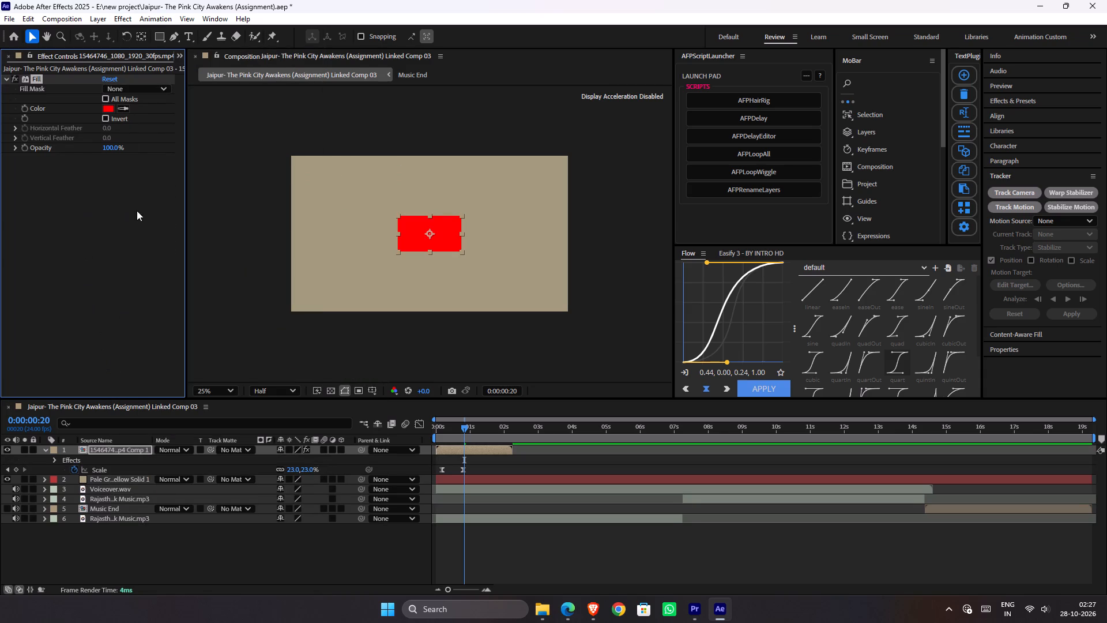
click(121, 108)
click(323, 193)
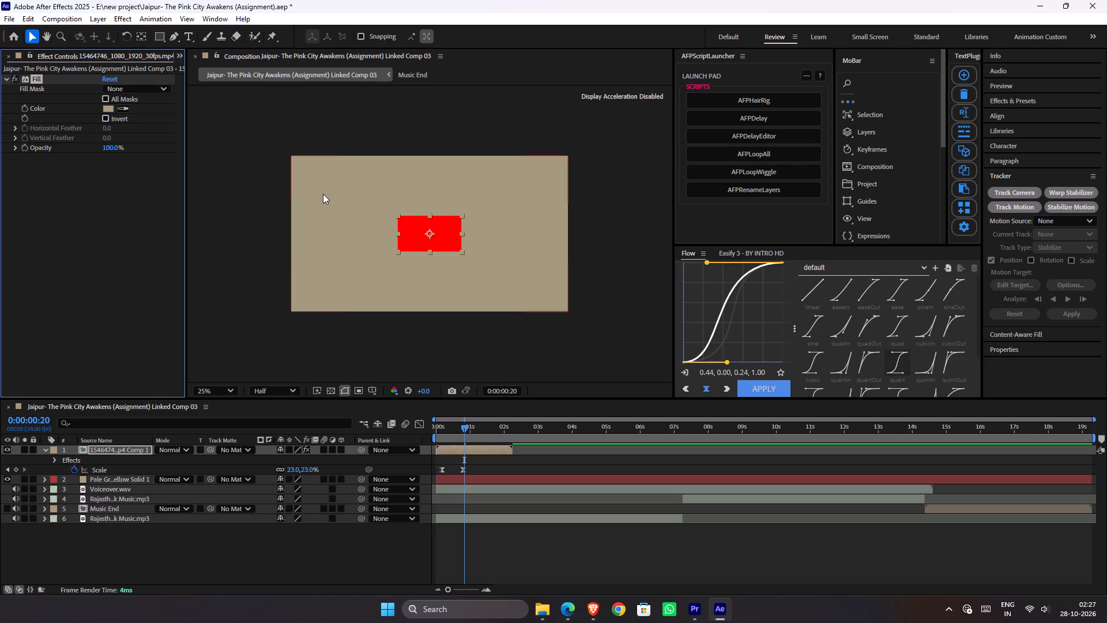
Cut the Fill effect from the puppet clip and paste it onto the Pale Gray-Yellow background solid.
right_click(34, 76)
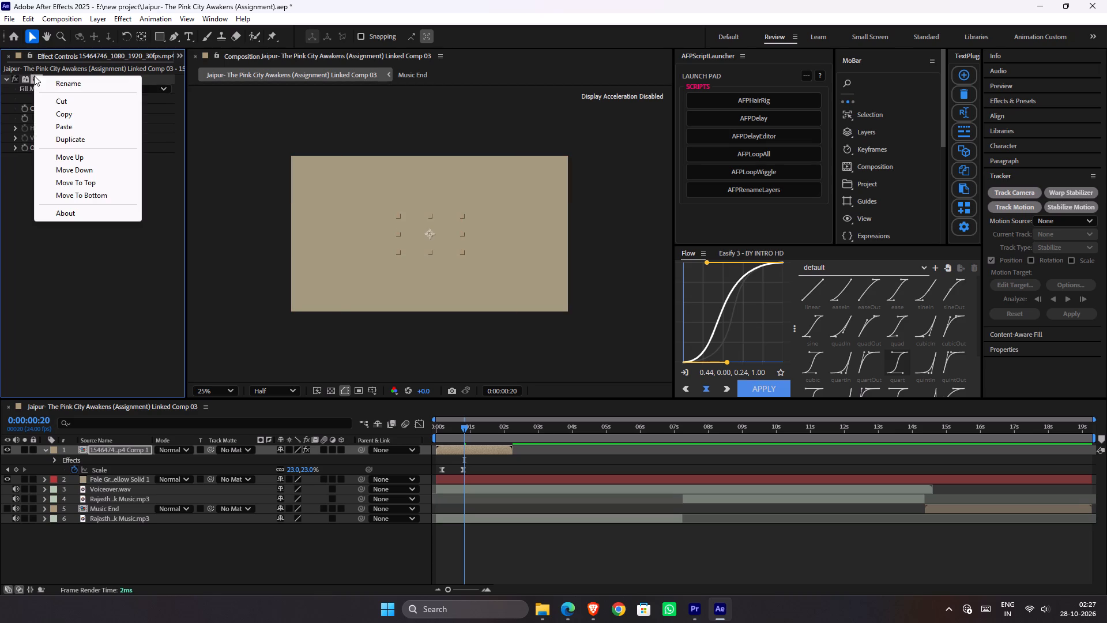
click(71, 100)
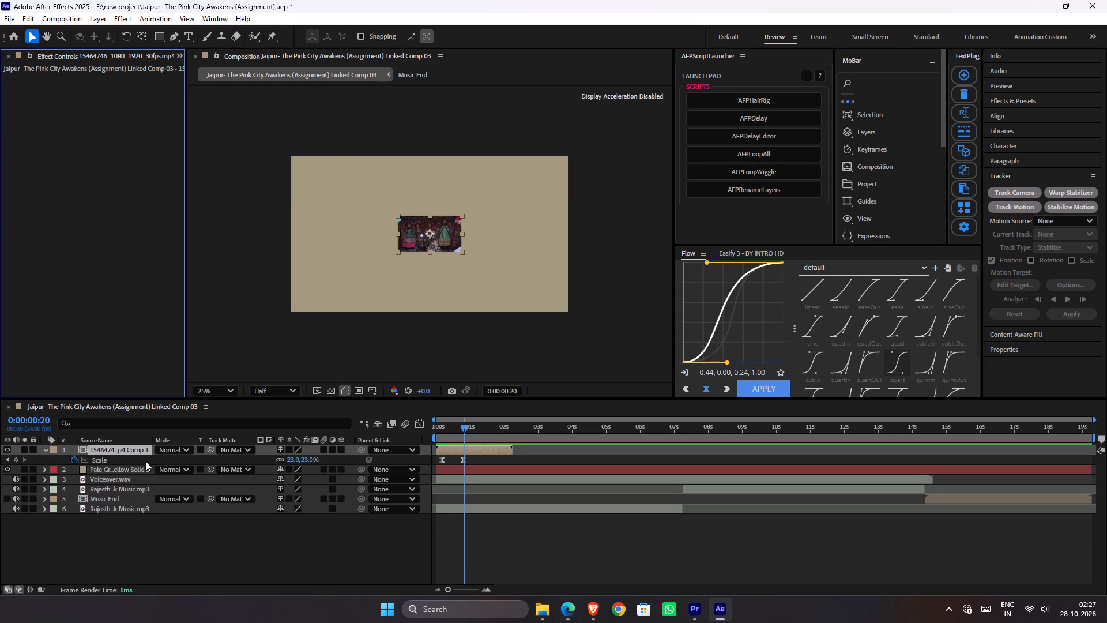
click(144, 467)
right_click(155, 231)
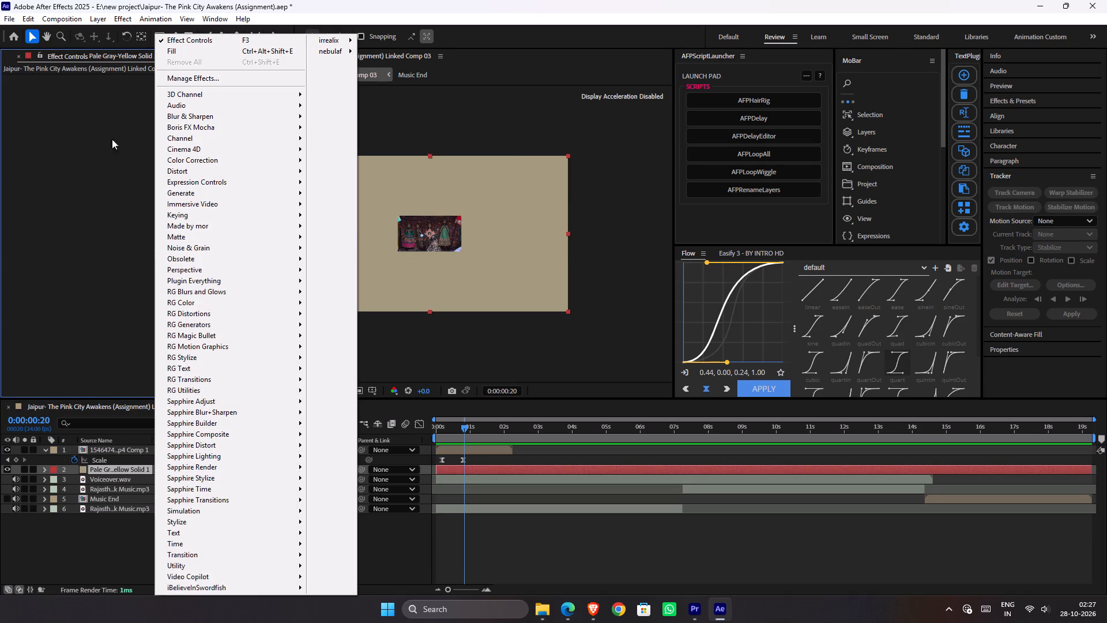
click(96, 92)
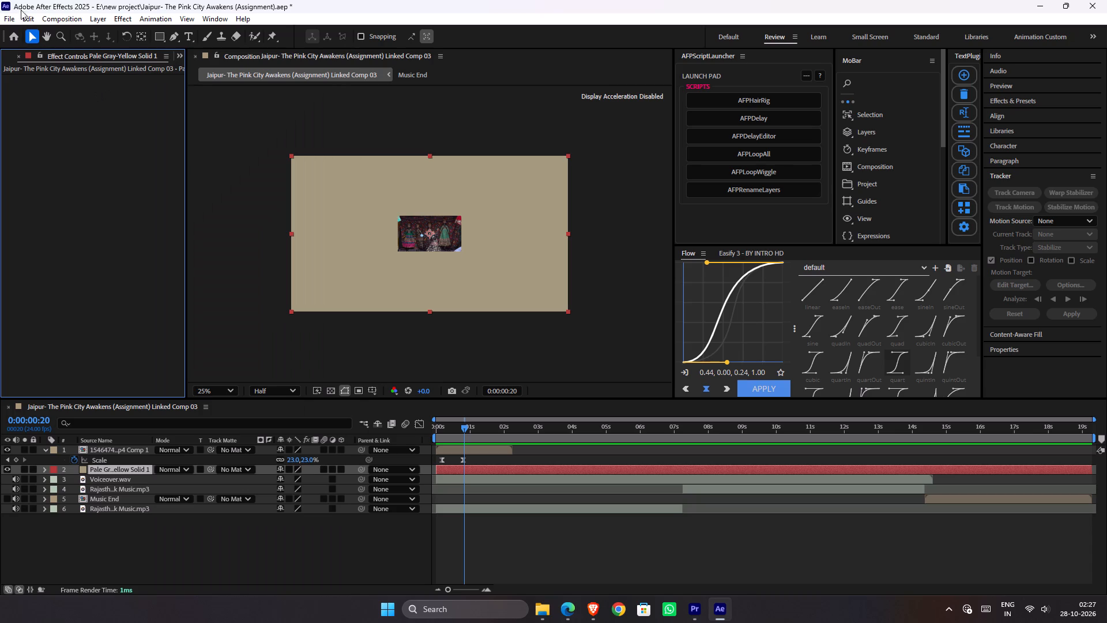
click(32, 16)
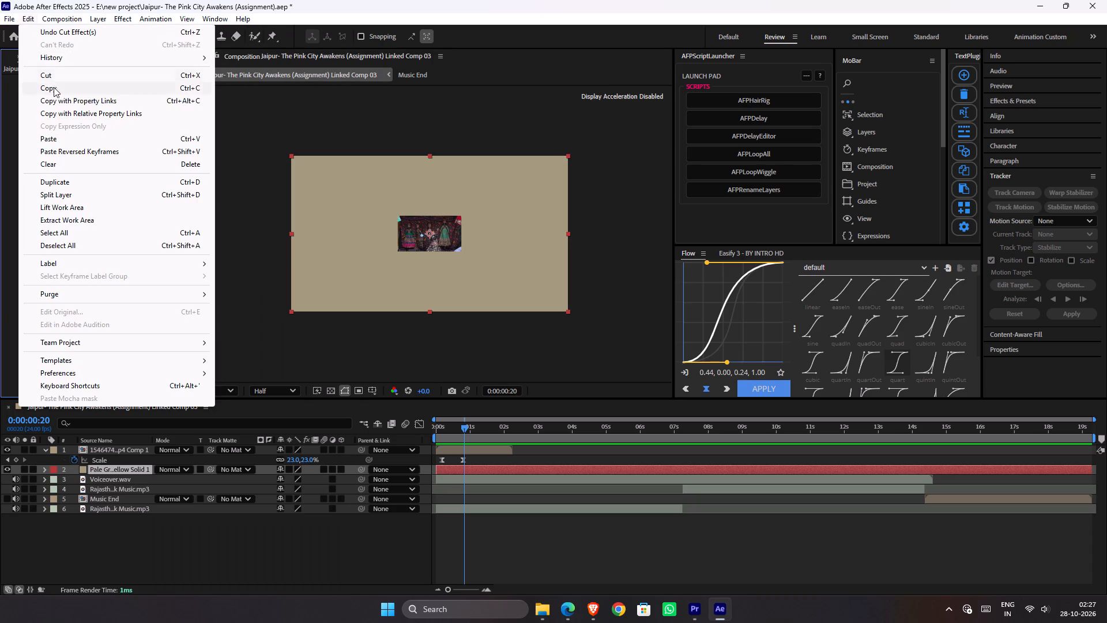
click(71, 144)
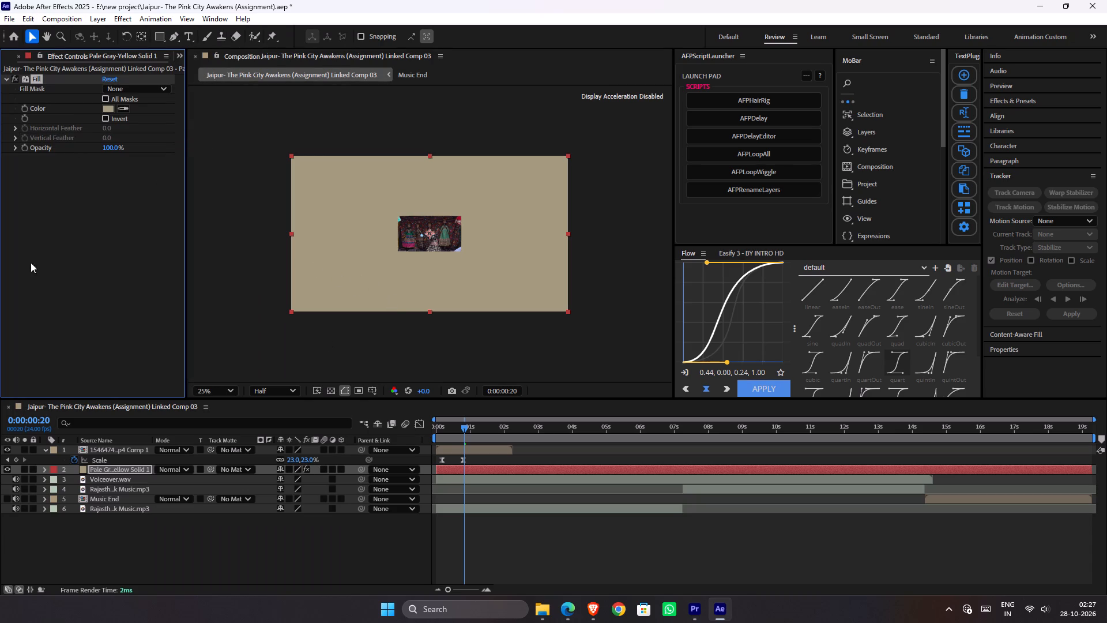
Change the background solid's Fill color to a pale dusty pink, about #D6B7BB.
click(112, 108)
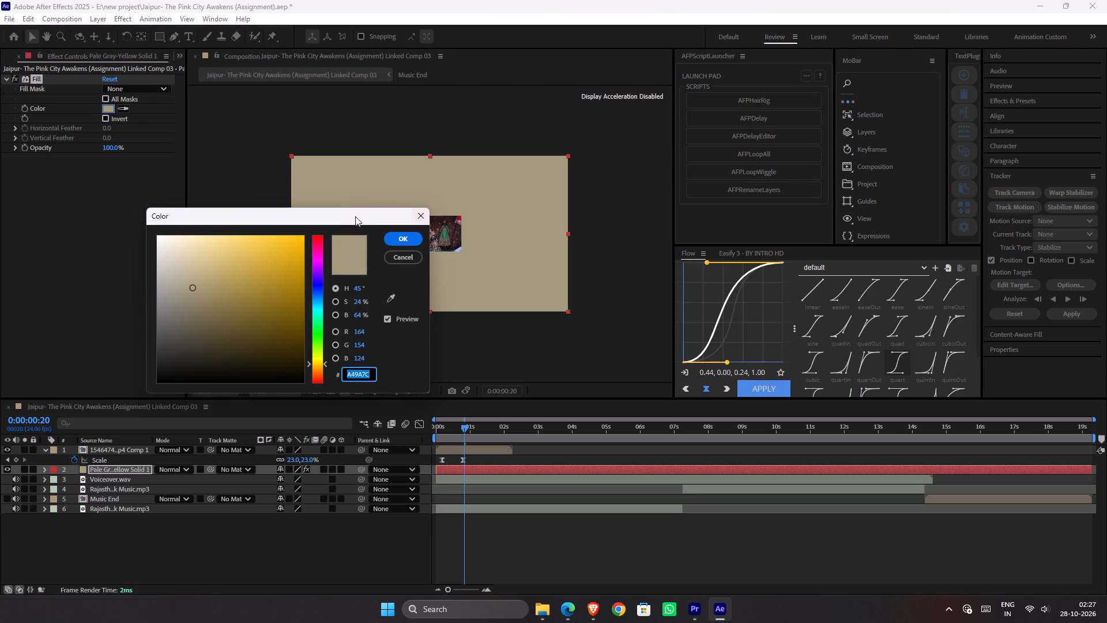
drag(355, 222, 755, 245)
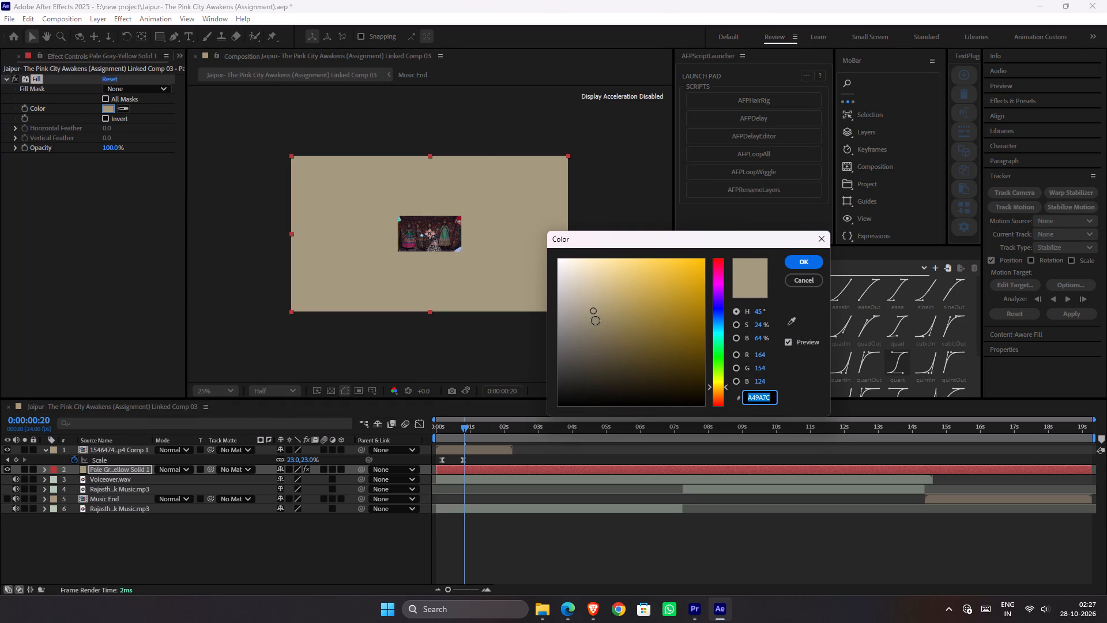
drag(590, 317, 599, 274)
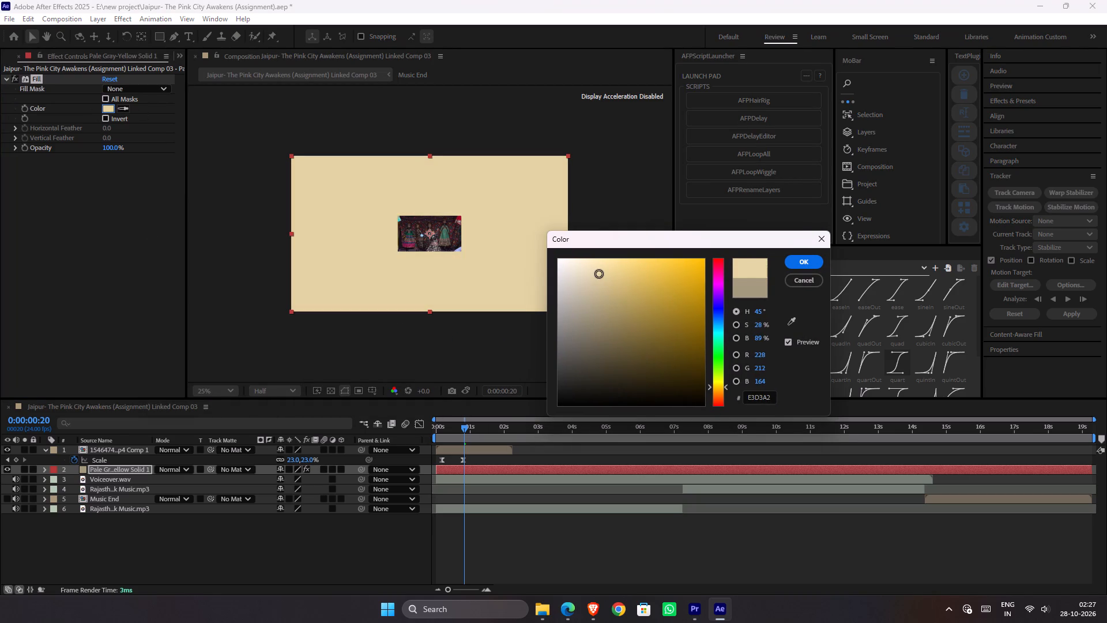
drag(599, 274, 591, 268)
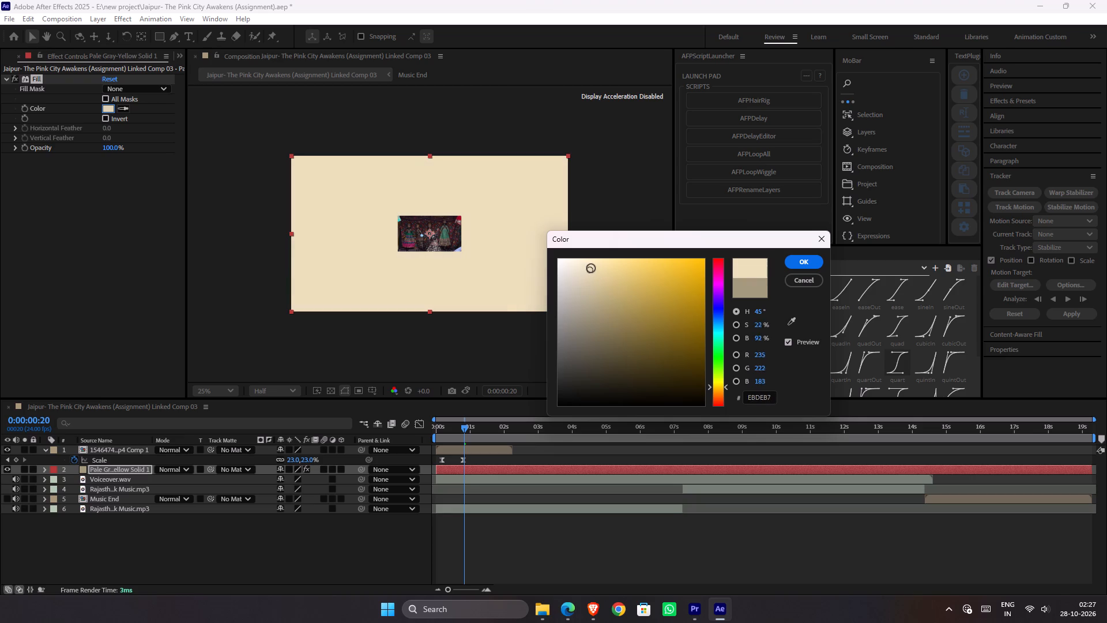
drag(591, 268, 593, 285)
drag(718, 313, 718, 311)
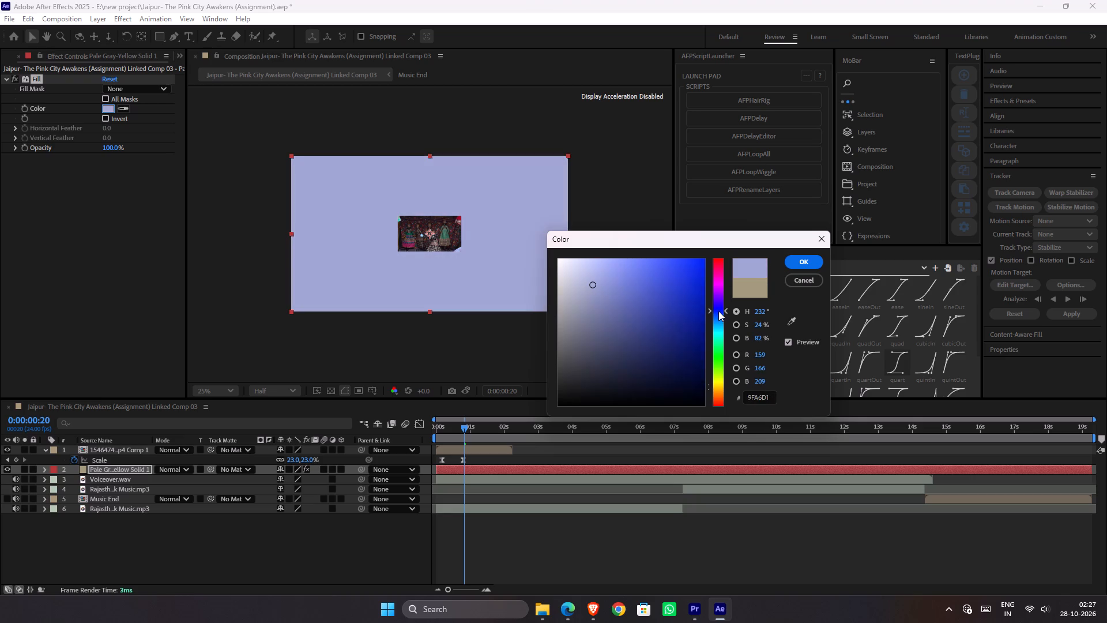
drag(718, 311, 724, 292)
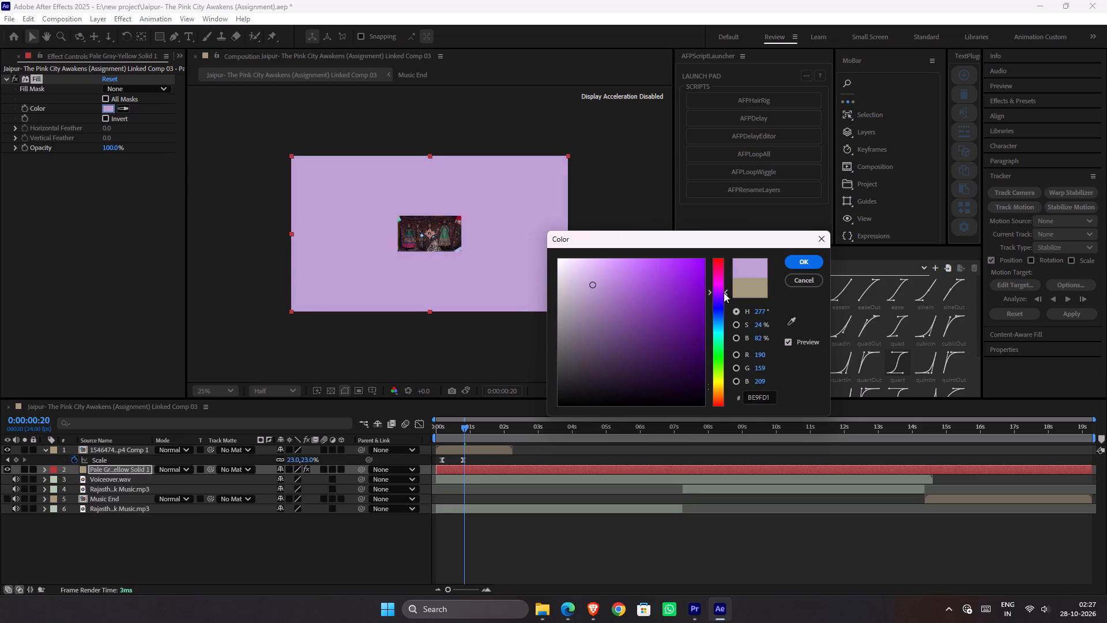
drag(724, 292, 724, 290)
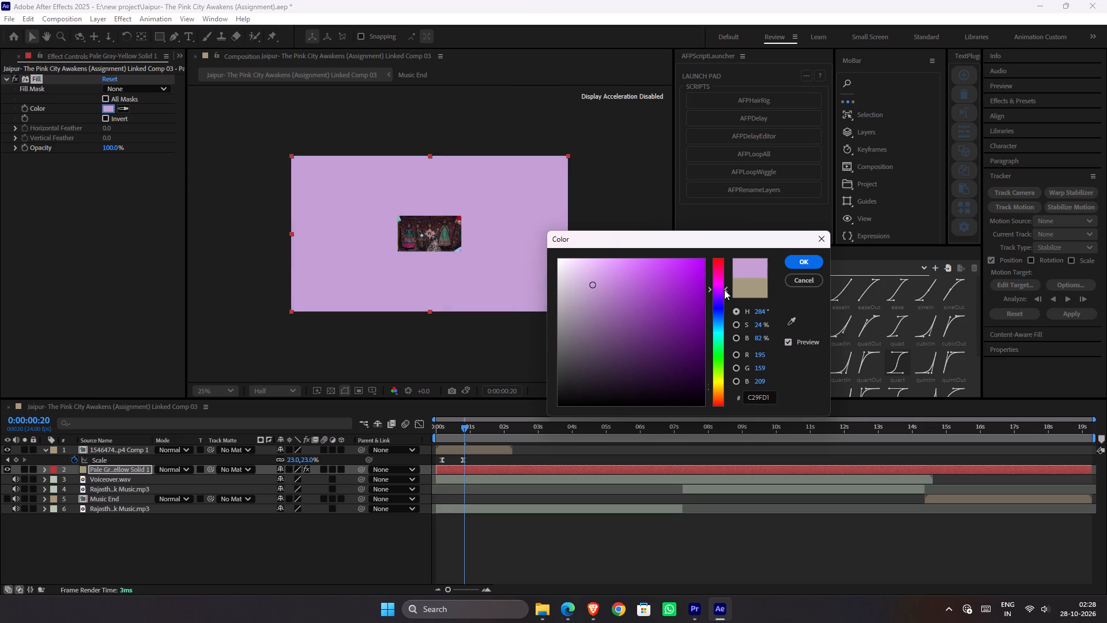
drag(724, 290, 727, 277)
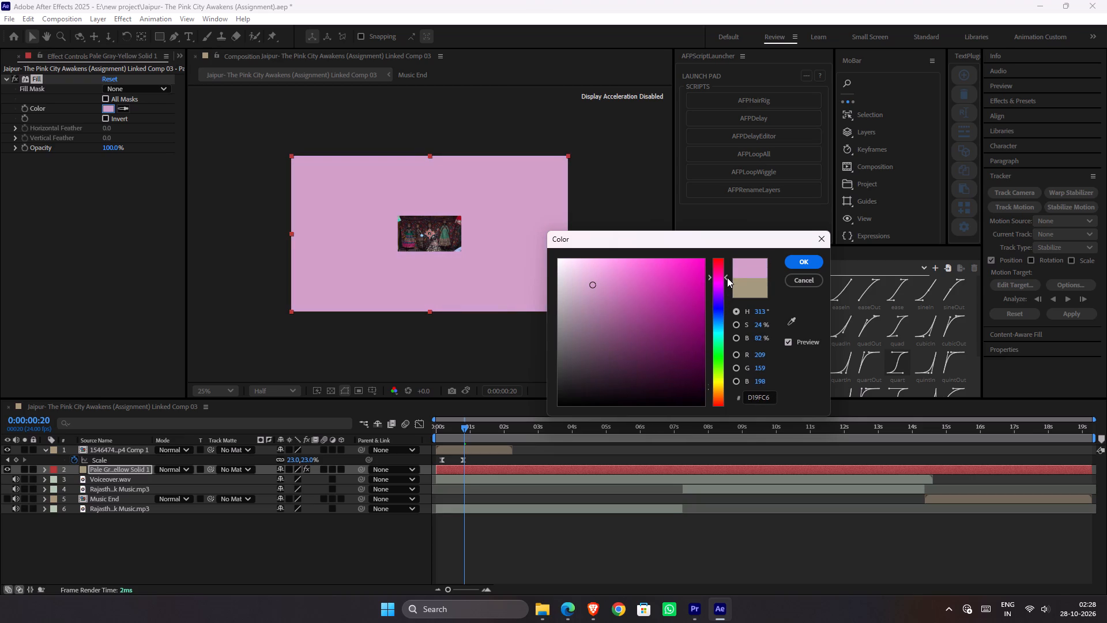
drag(727, 277, 731, 274)
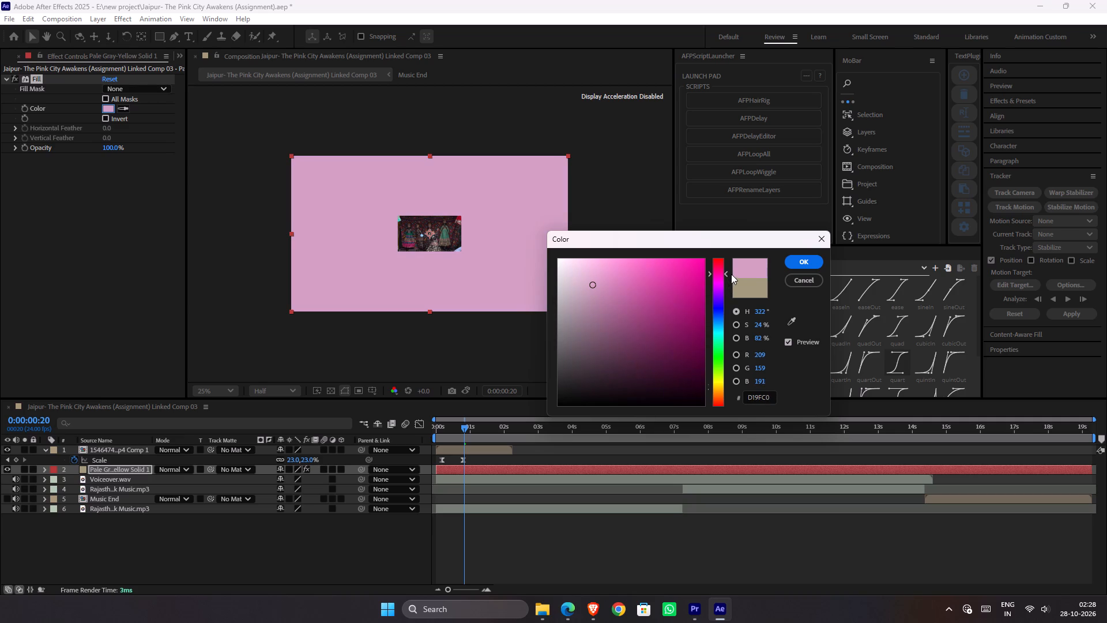
drag(731, 274, 731, 271)
drag(592, 284, 575, 264)
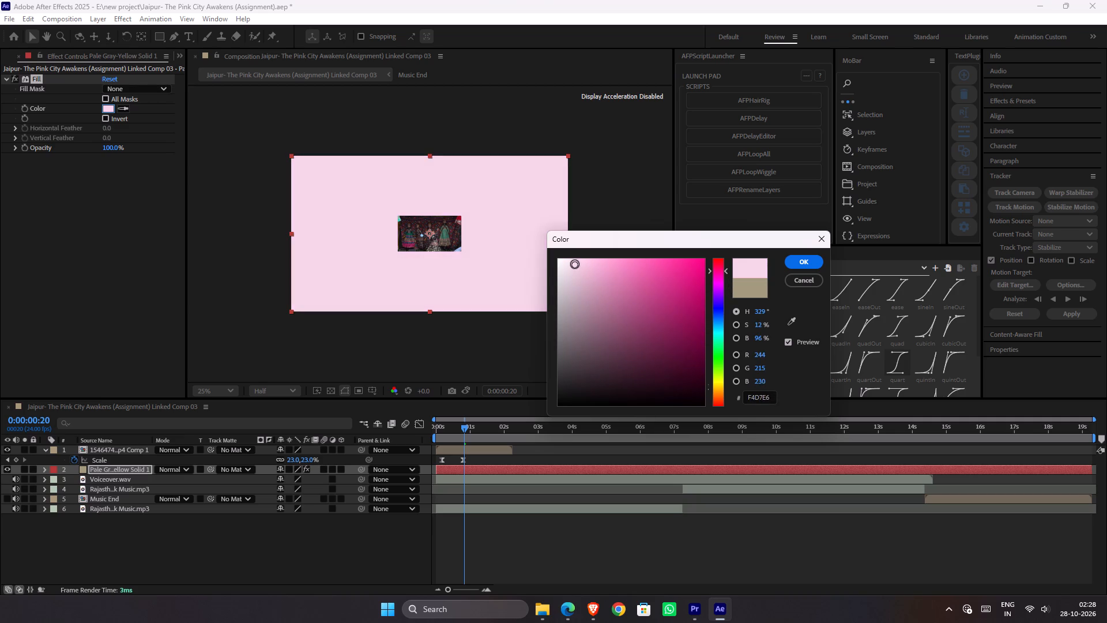
drag(575, 264, 575, 311)
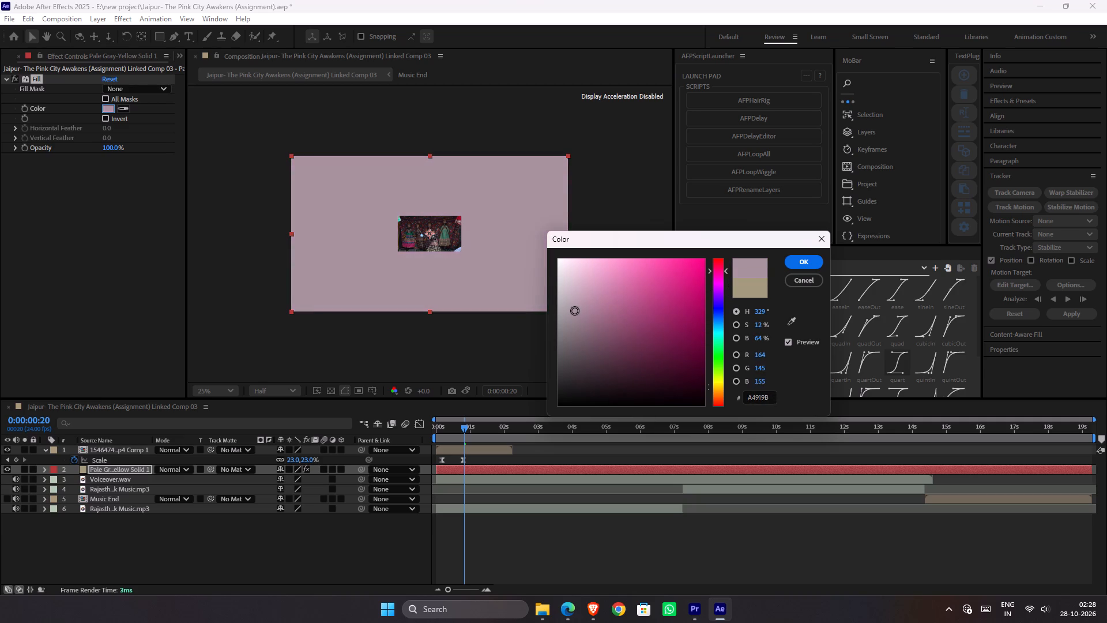
drag(575, 311, 585, 283)
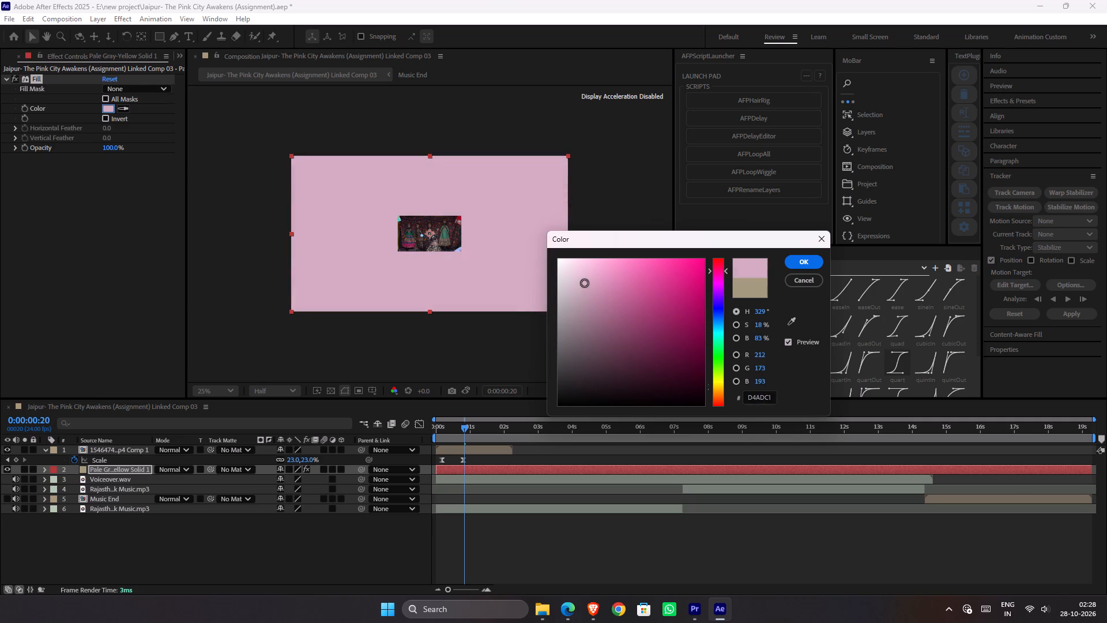
drag(585, 283, 577, 279)
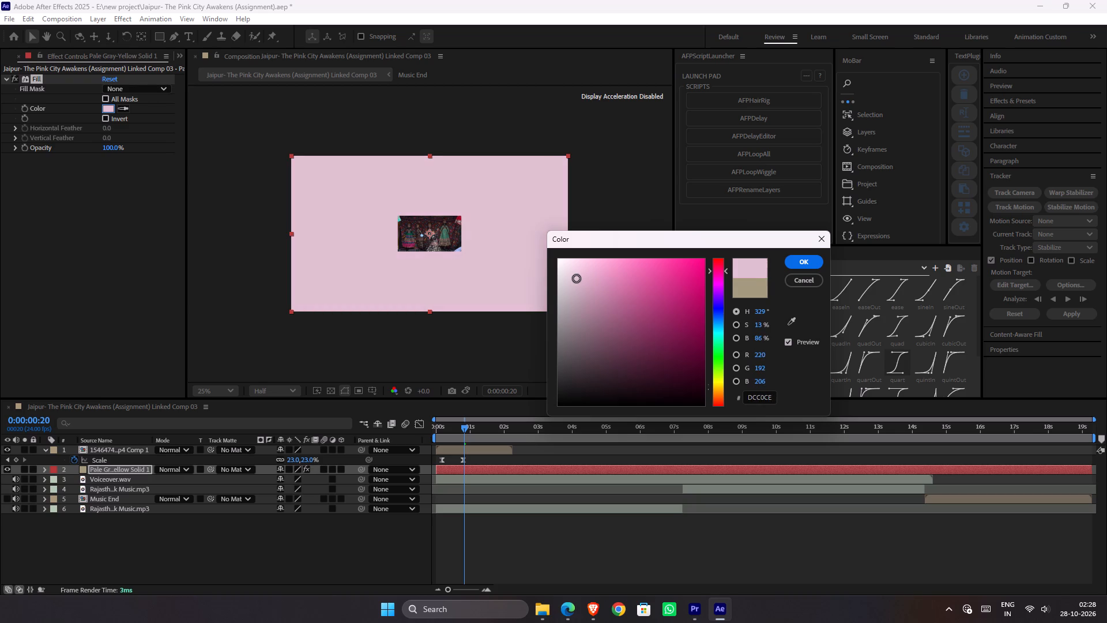
drag(577, 279, 579, 282)
drag(716, 270, 722, 262)
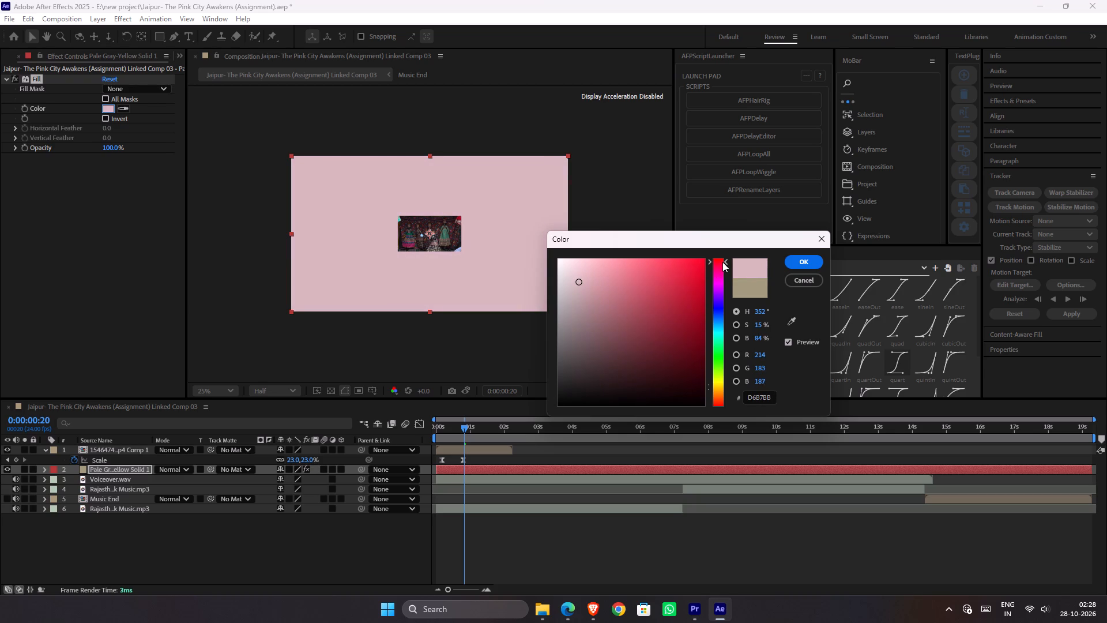
drag(722, 262, 723, 261)
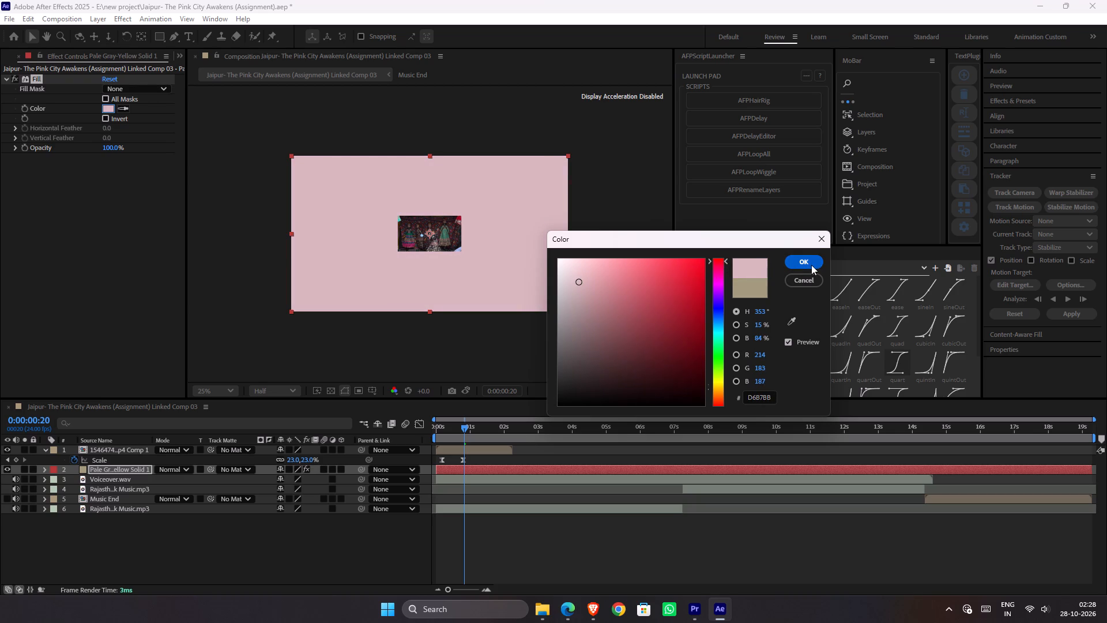
click(811, 265)
click(586, 552)
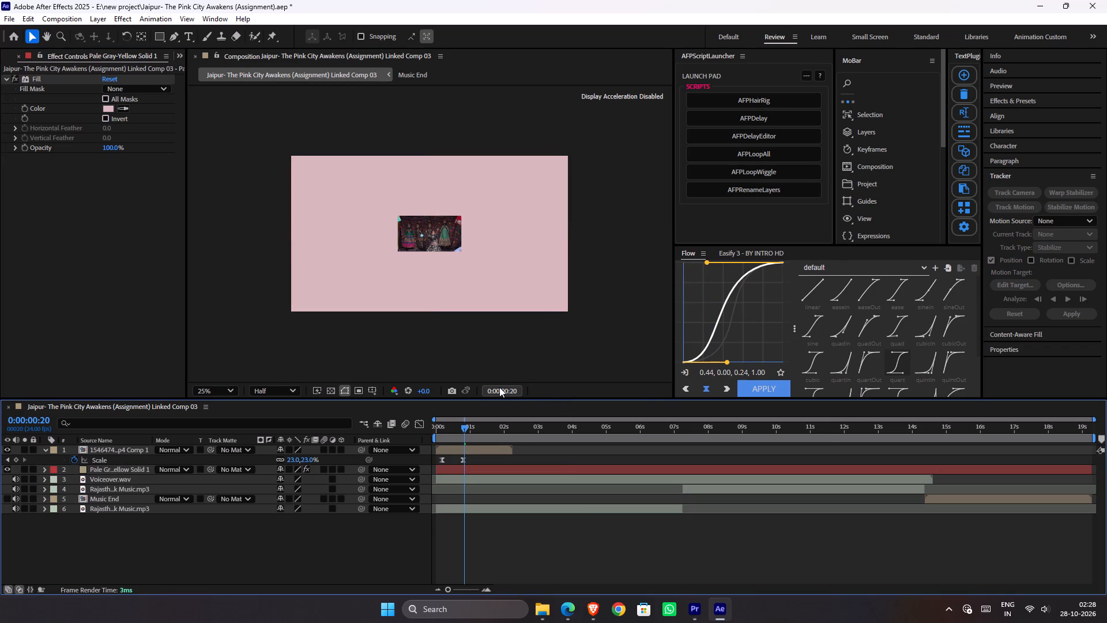
Add a full-frame rounded rectangle mask to the puppet clip with the Rounded Rectangle Tool.
scroll(422, 235, up, 1)
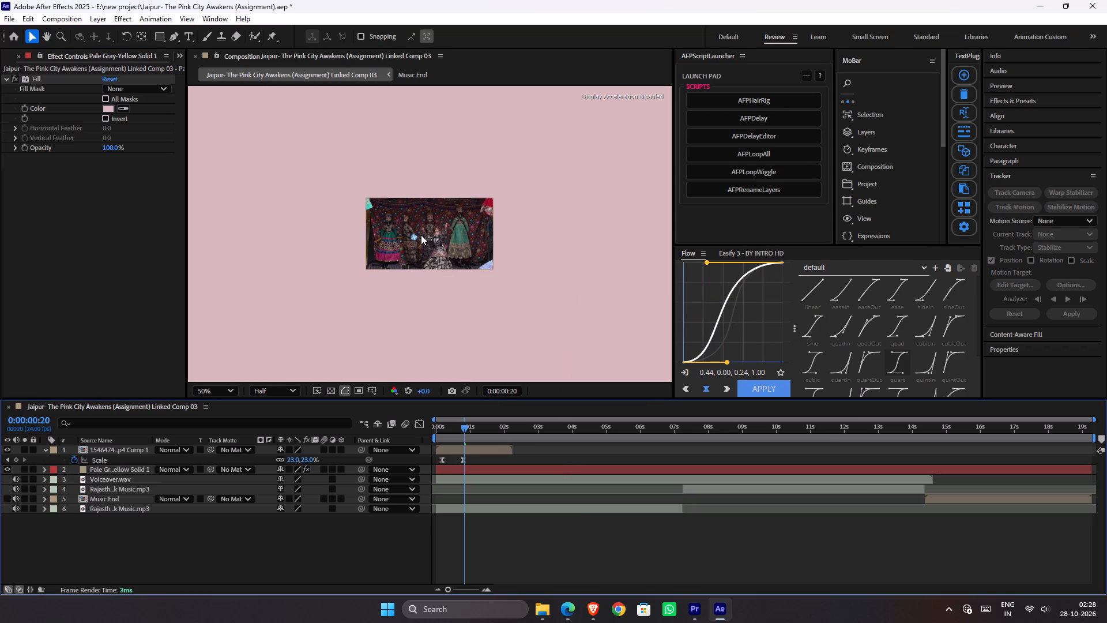
click(129, 471)
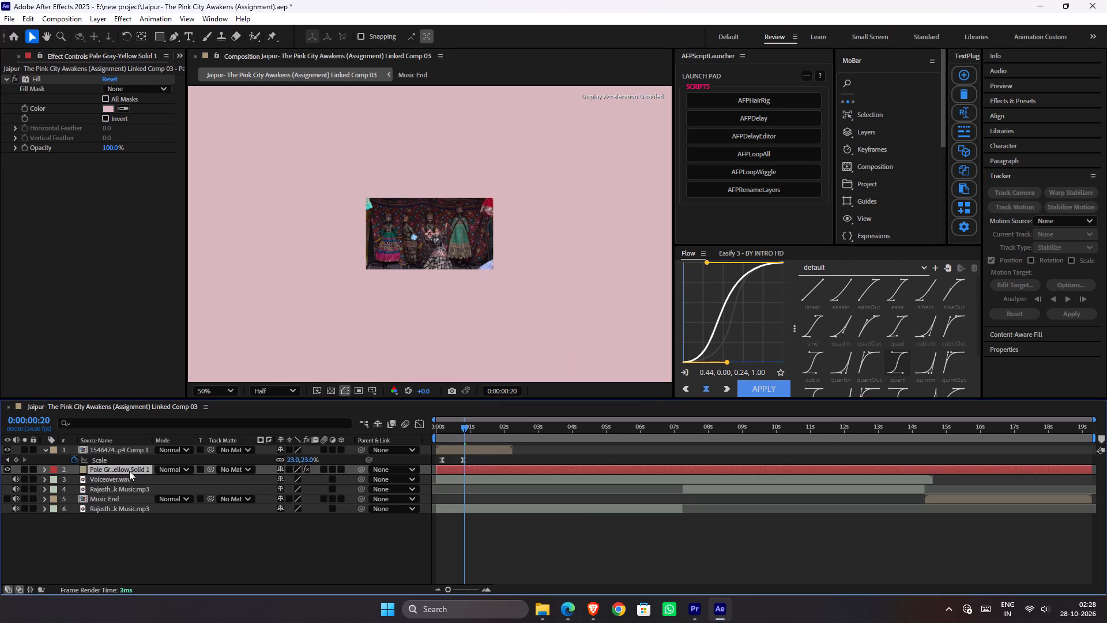
click(133, 448)
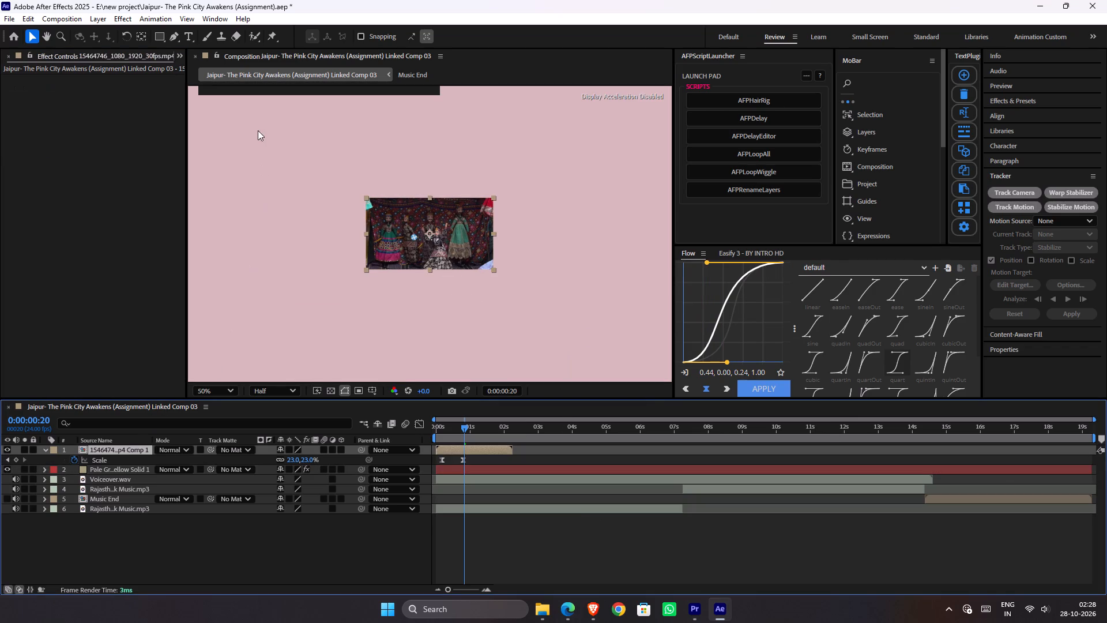
scroll(314, 159, down, 1)
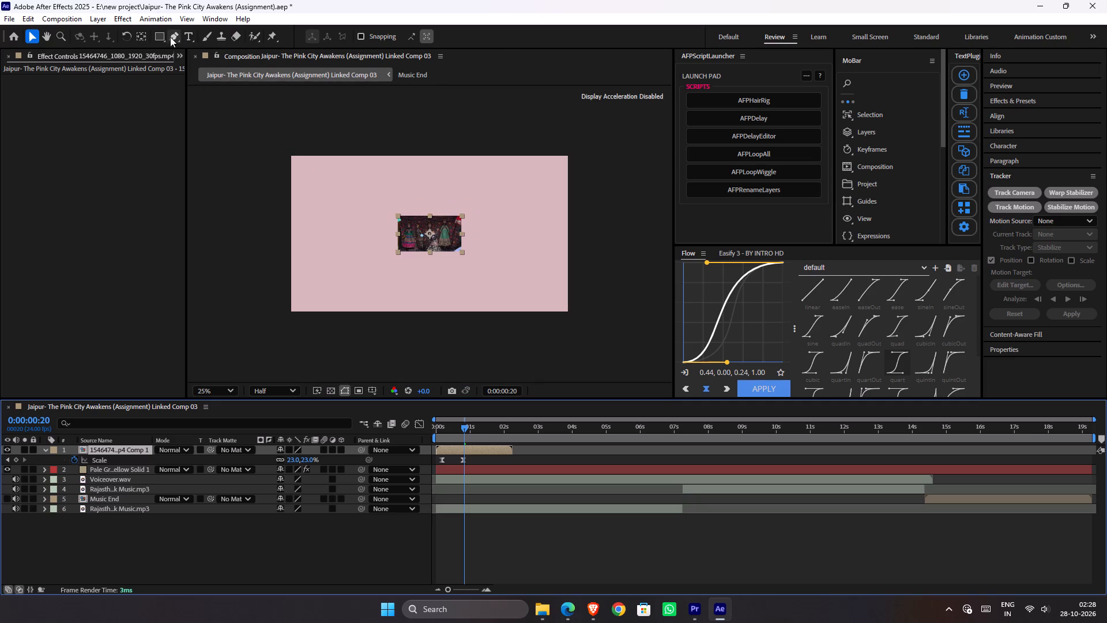
drag(165, 37, 182, 43)
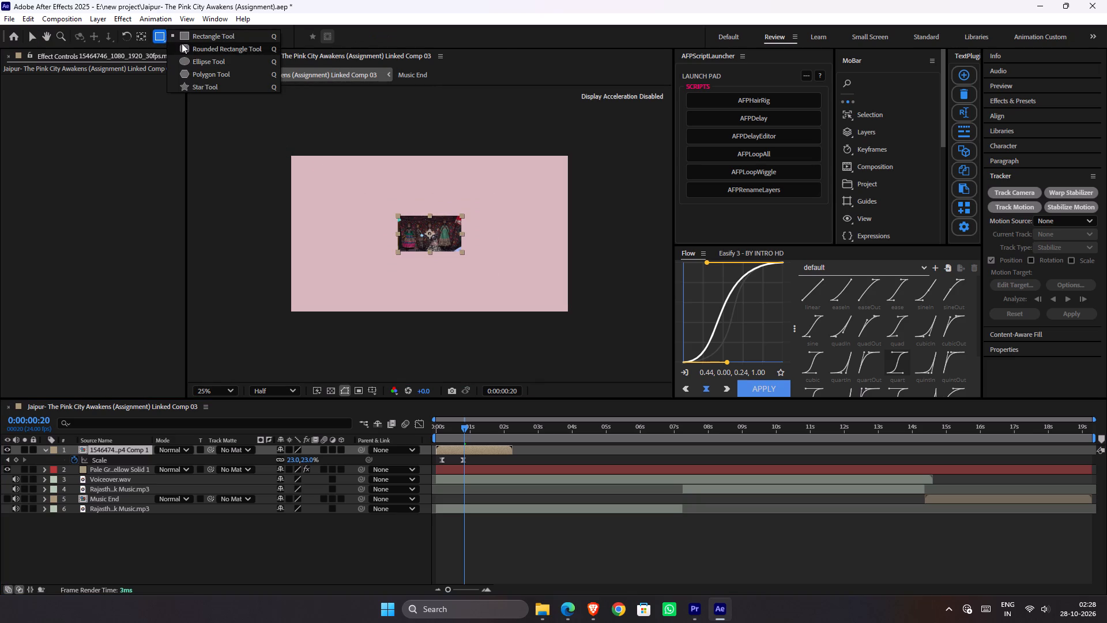
drag(182, 43, 183, 43)
double_click(157, 38)
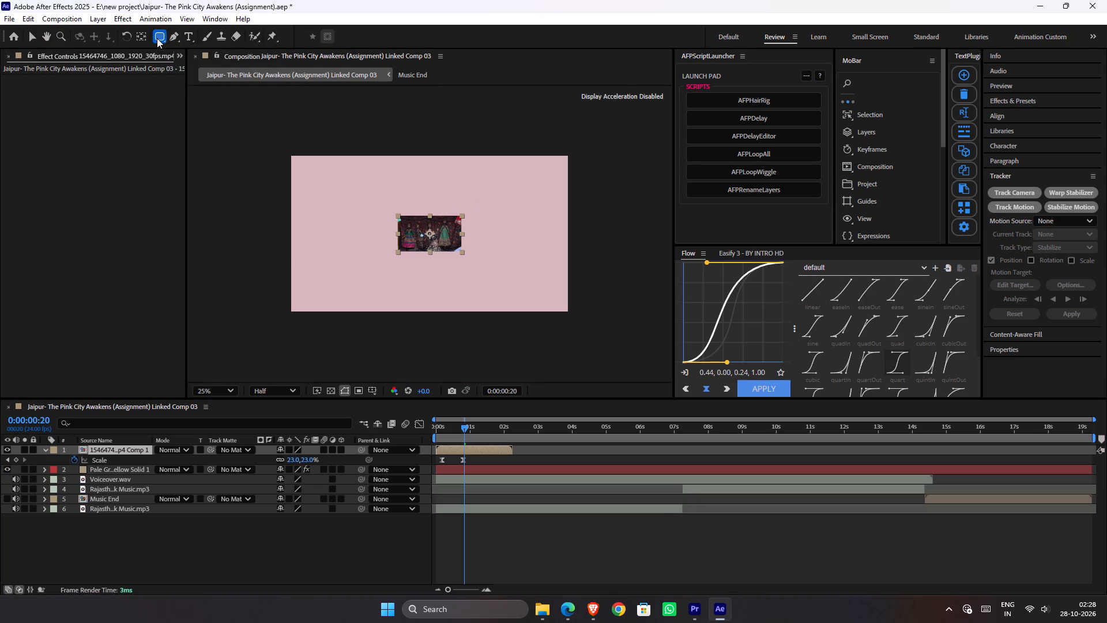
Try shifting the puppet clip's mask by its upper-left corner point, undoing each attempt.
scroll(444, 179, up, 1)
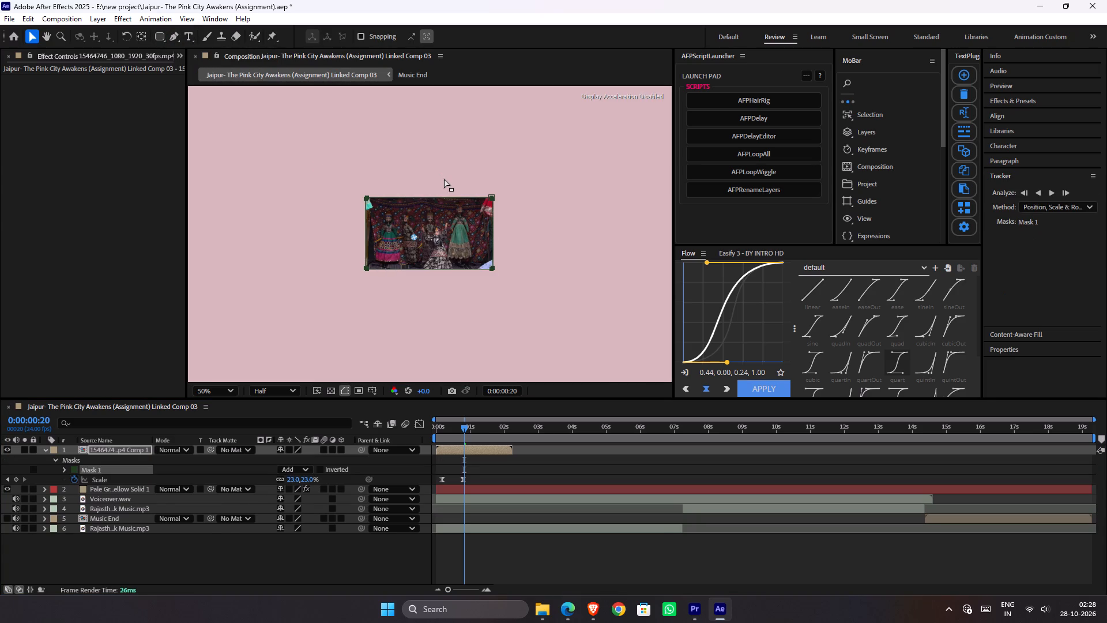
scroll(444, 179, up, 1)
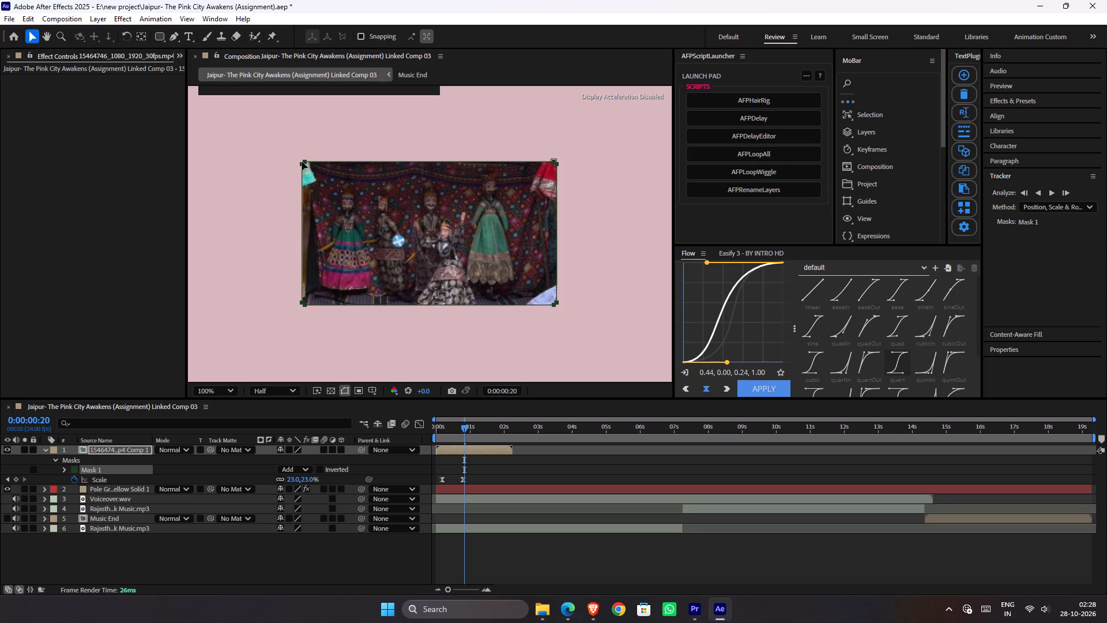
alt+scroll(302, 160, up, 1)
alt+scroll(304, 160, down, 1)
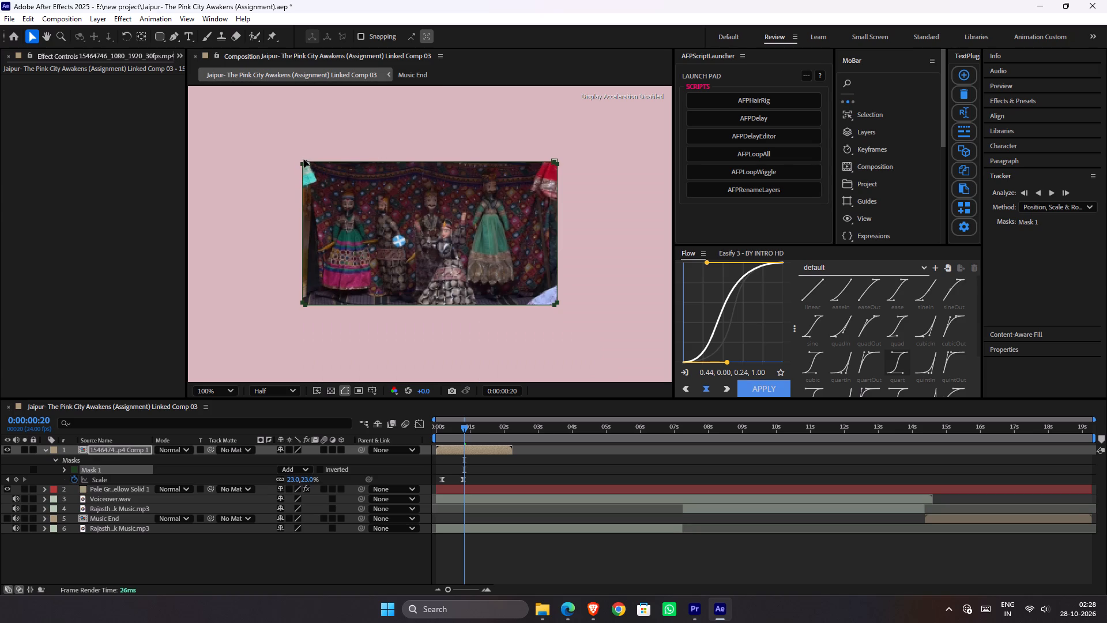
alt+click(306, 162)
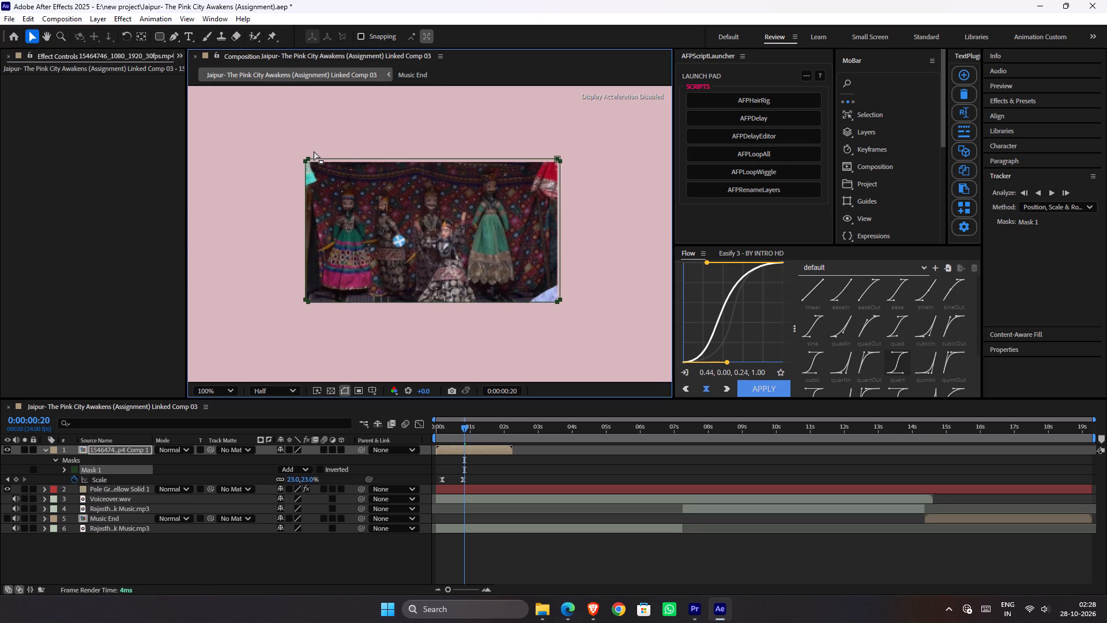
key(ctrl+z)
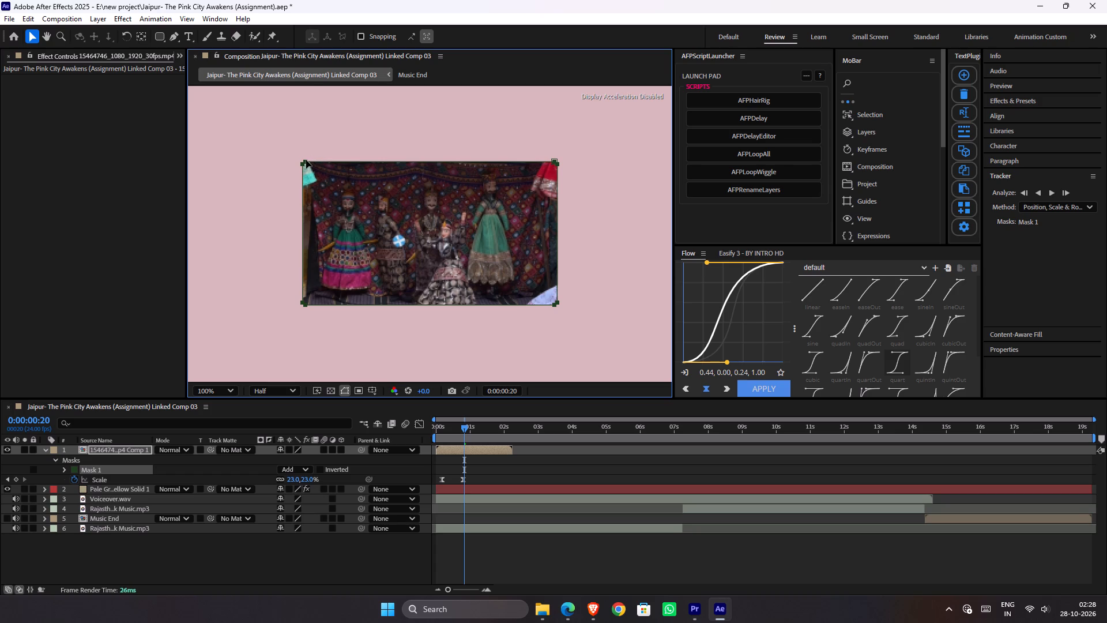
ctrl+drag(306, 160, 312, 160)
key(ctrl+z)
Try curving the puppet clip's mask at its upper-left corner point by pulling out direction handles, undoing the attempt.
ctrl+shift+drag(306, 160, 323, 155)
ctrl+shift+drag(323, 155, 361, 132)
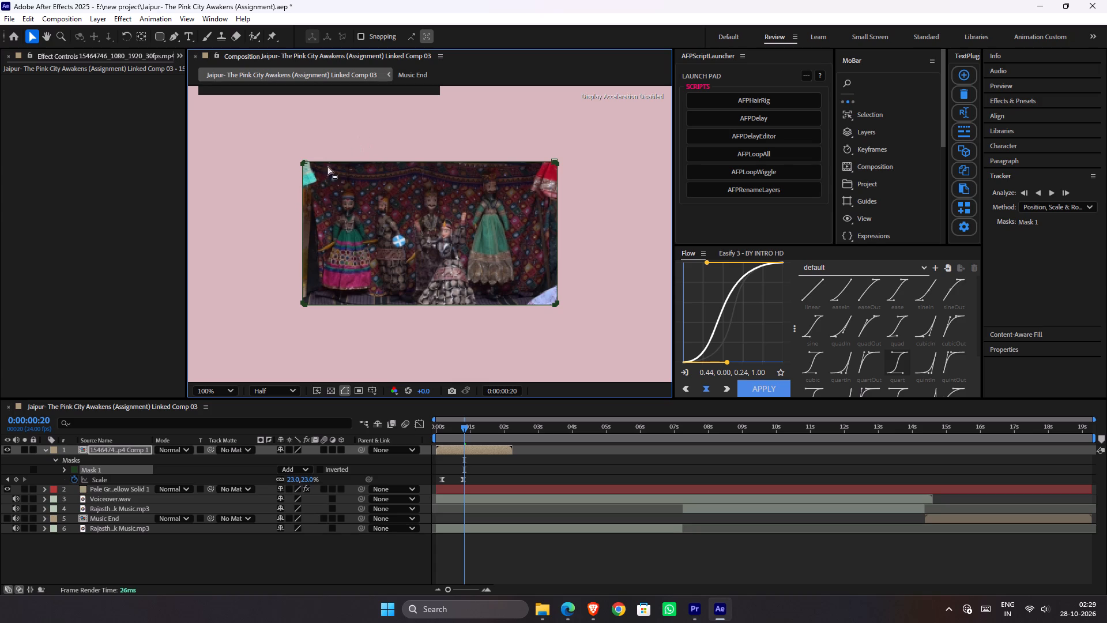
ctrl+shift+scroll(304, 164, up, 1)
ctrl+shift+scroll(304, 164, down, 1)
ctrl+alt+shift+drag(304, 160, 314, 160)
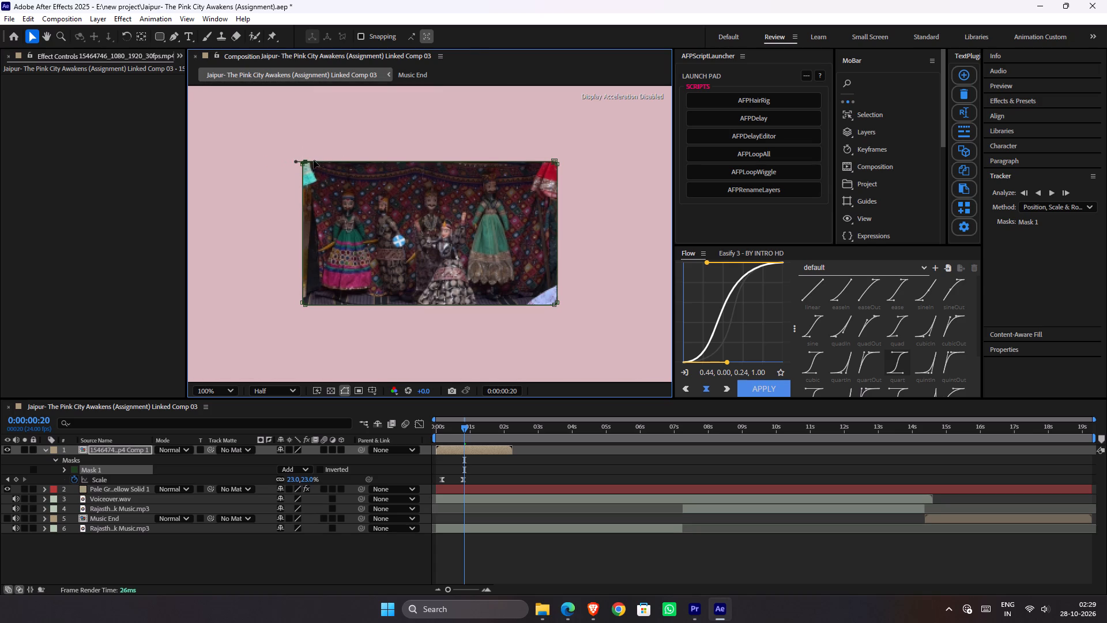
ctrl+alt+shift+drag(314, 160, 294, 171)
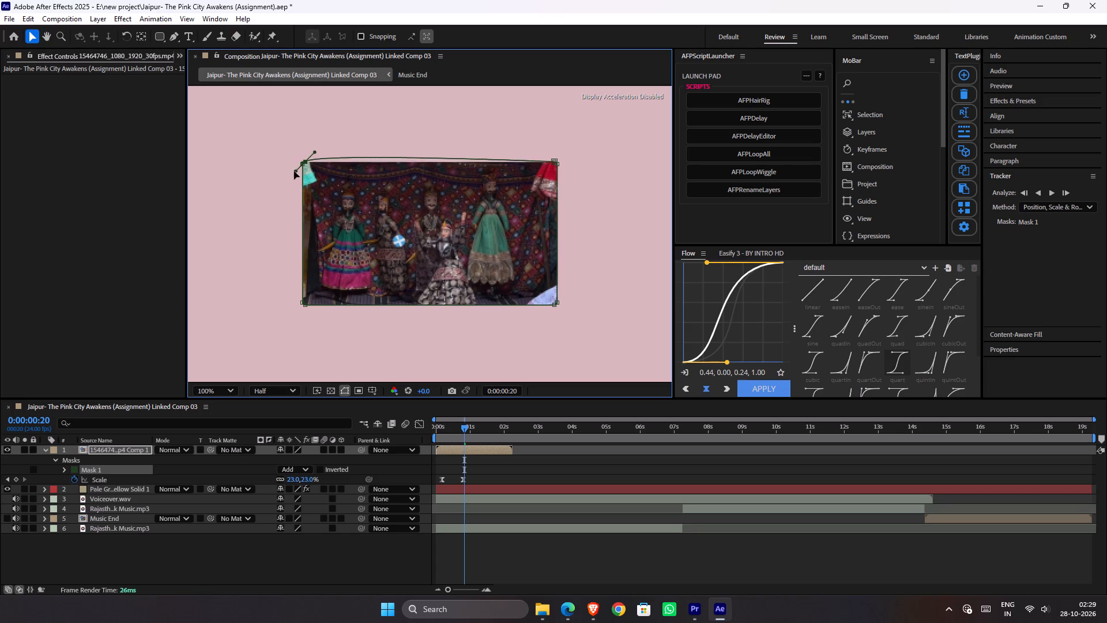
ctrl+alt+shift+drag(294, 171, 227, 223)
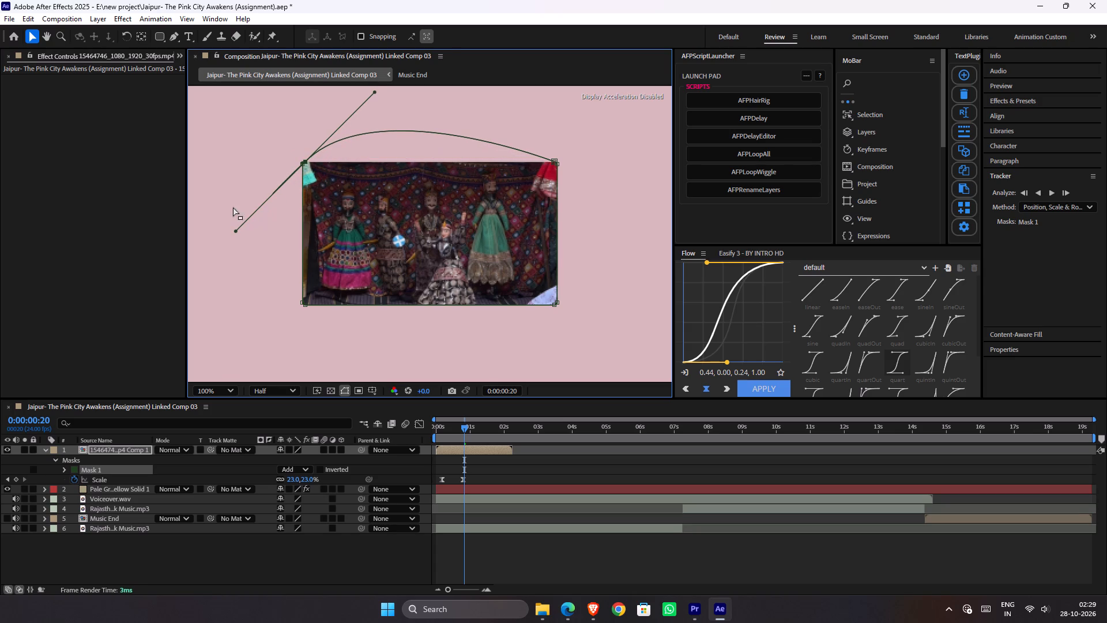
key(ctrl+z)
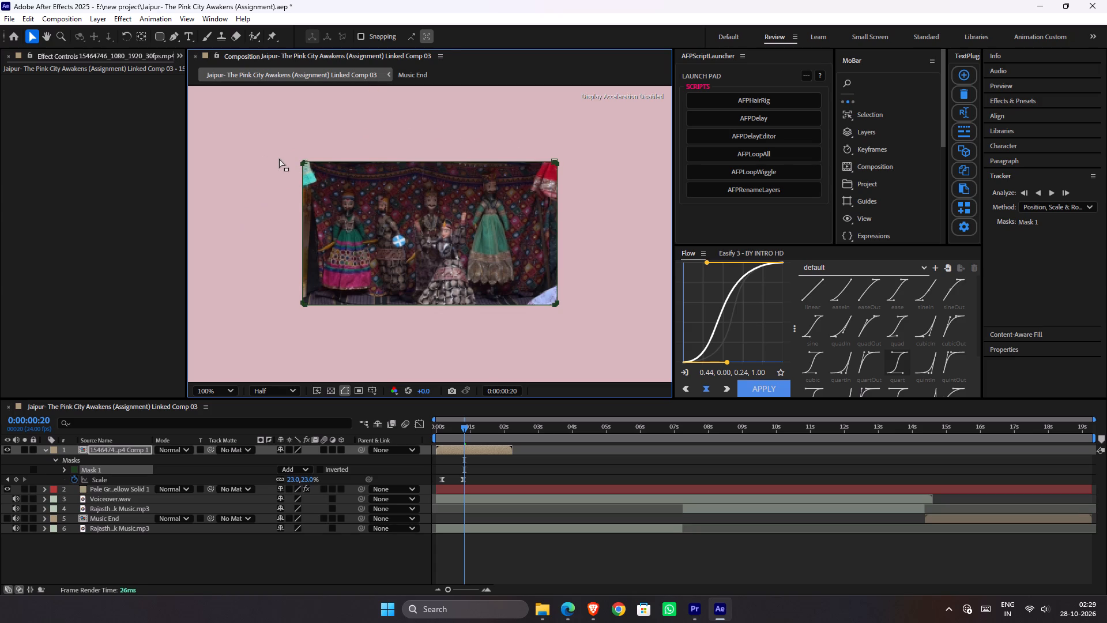
Delete Mask 1 from the puppet clip.
click(552, 532)
scroll(628, 276, down, 1)
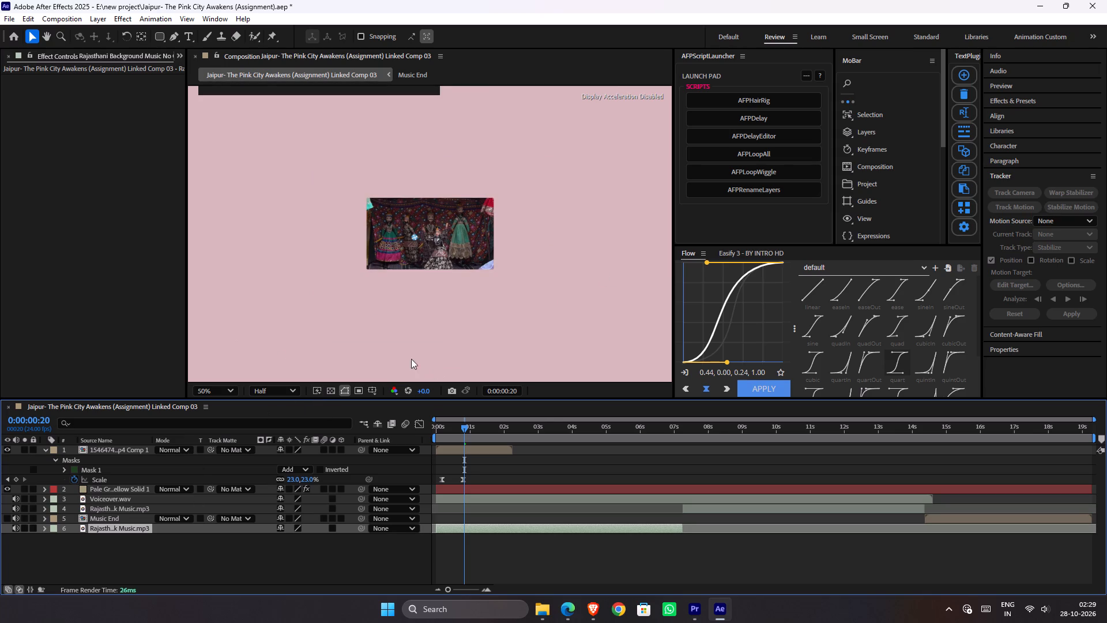
click(156, 31)
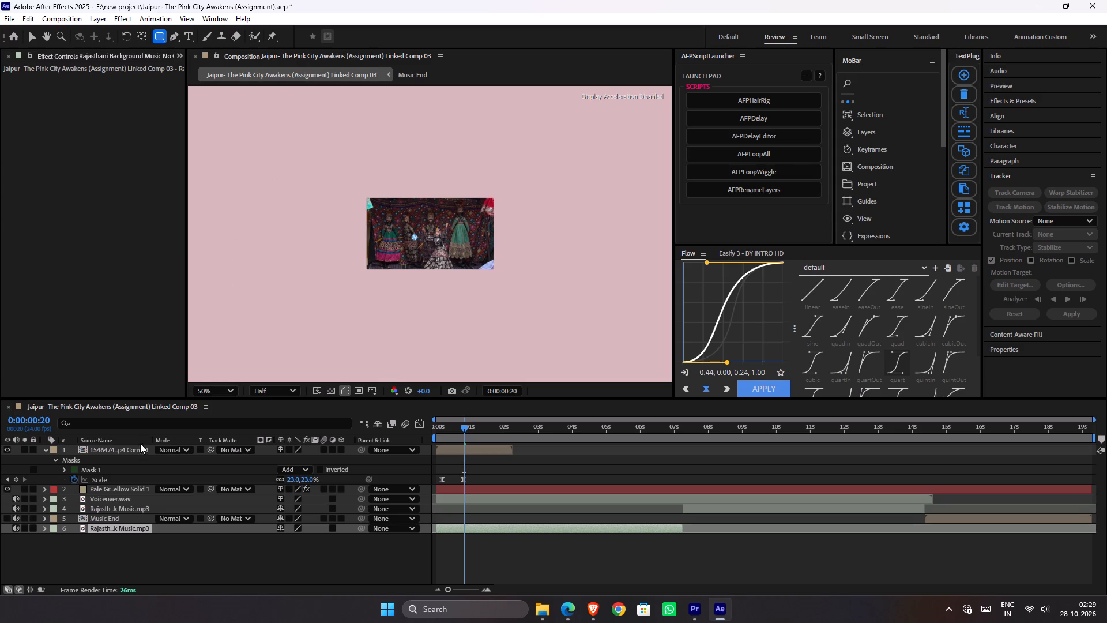
click(121, 467)
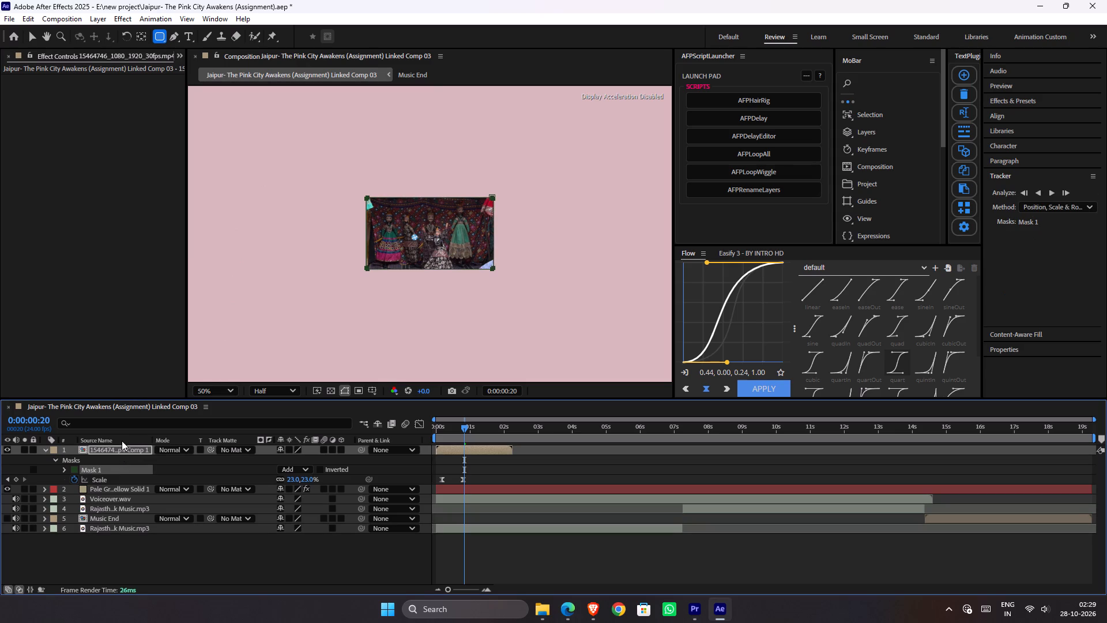
right_click(128, 468)
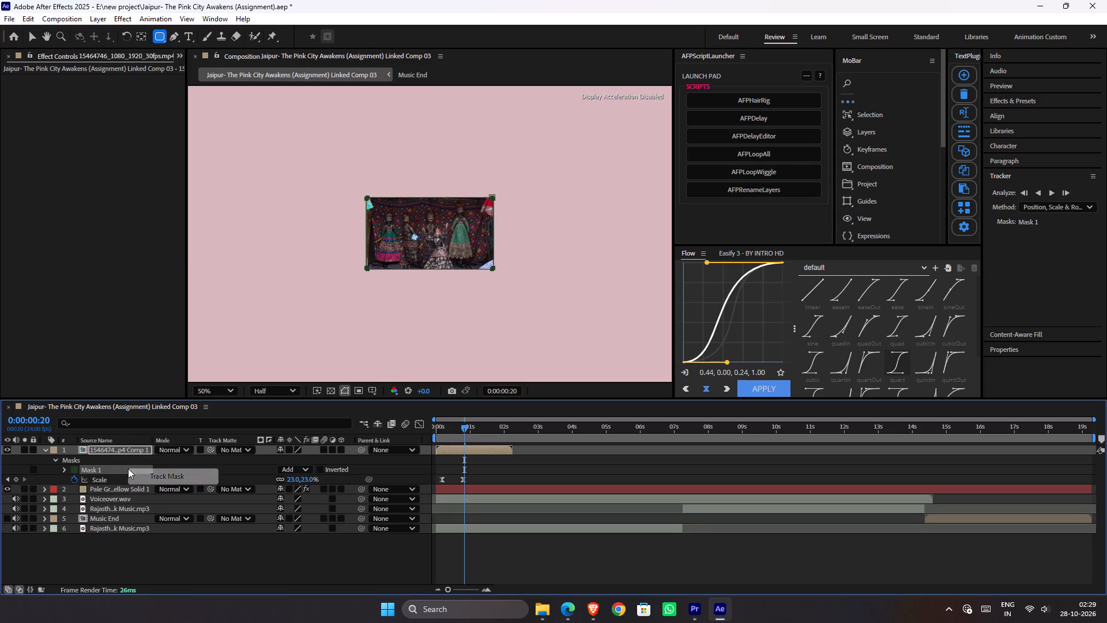
click(126, 470)
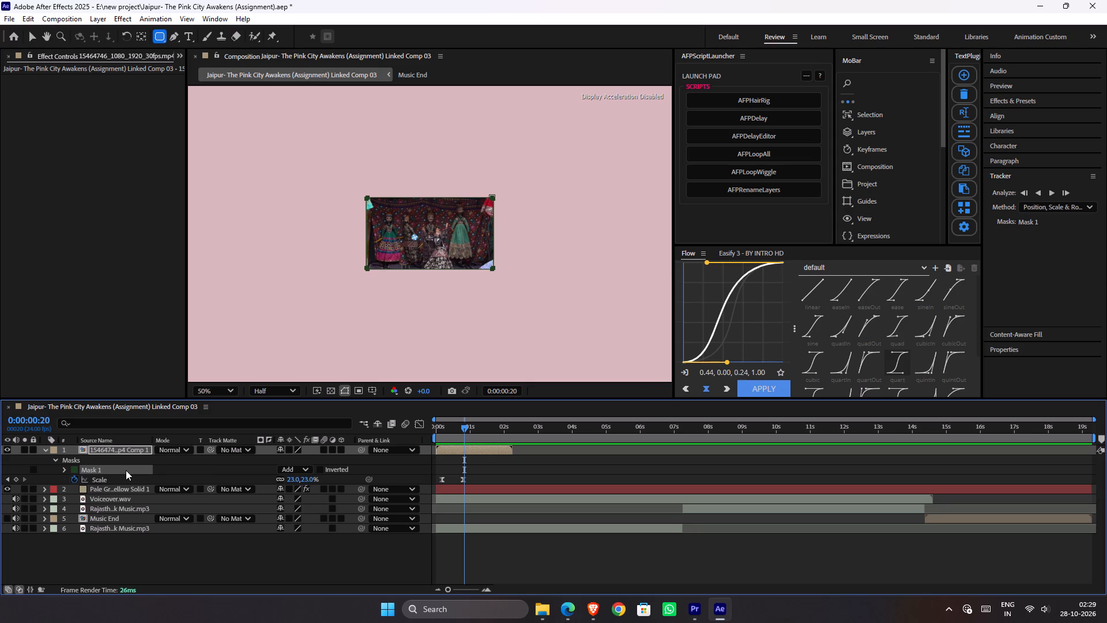
click(24, 20)
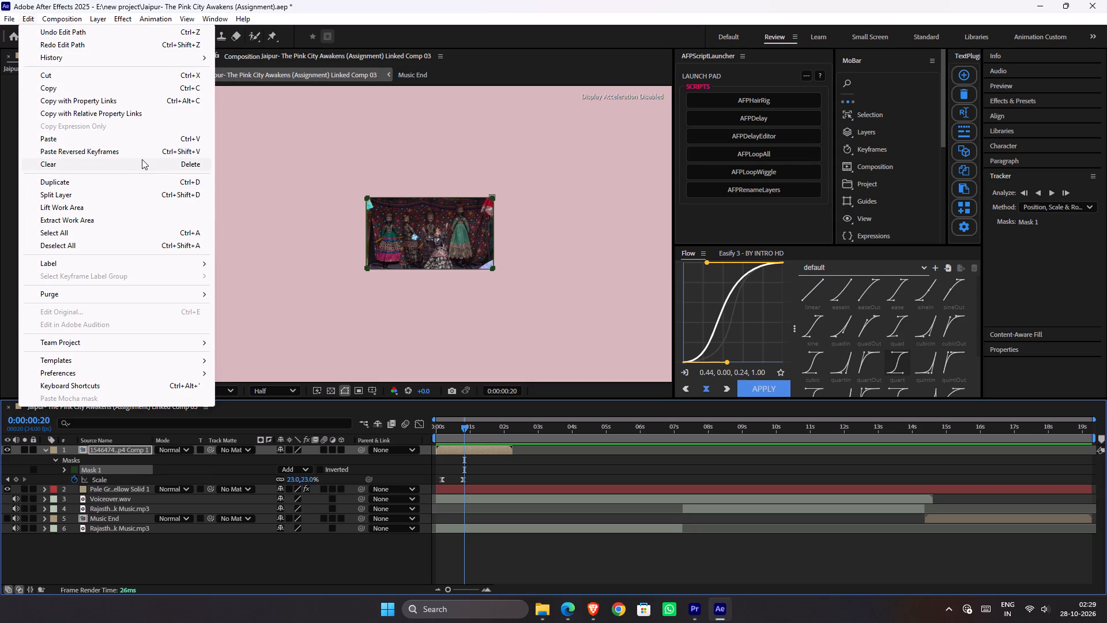
click(143, 161)
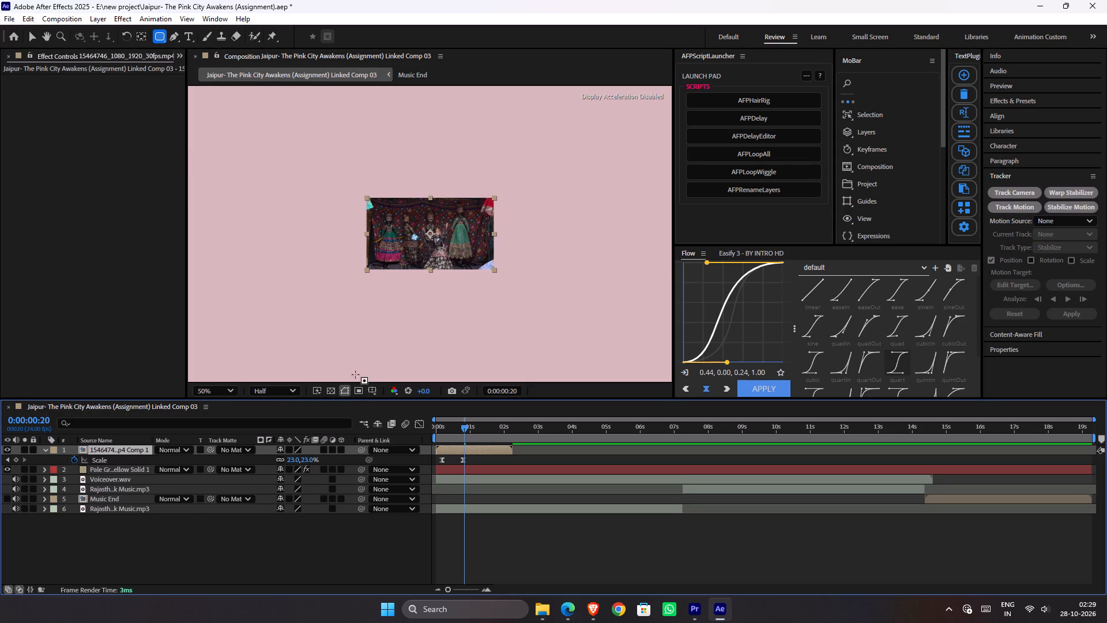
Draw a rounded rectangle on a new shape layer, matching the outline of the scaled-down puppet clip.
click(238, 563)
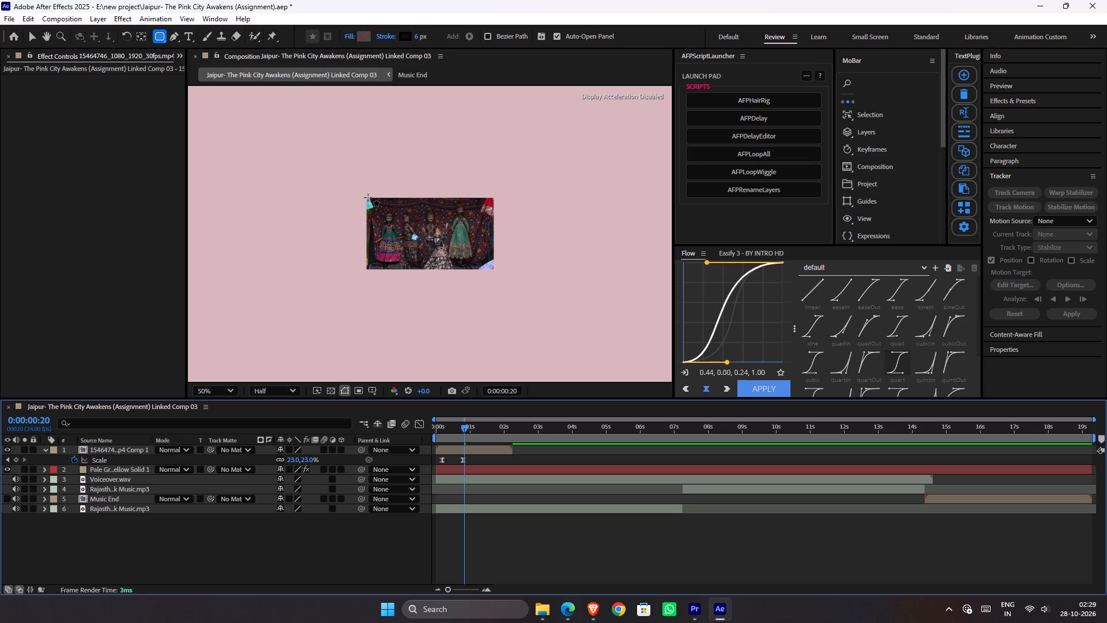
drag(366, 197, 434, 242)
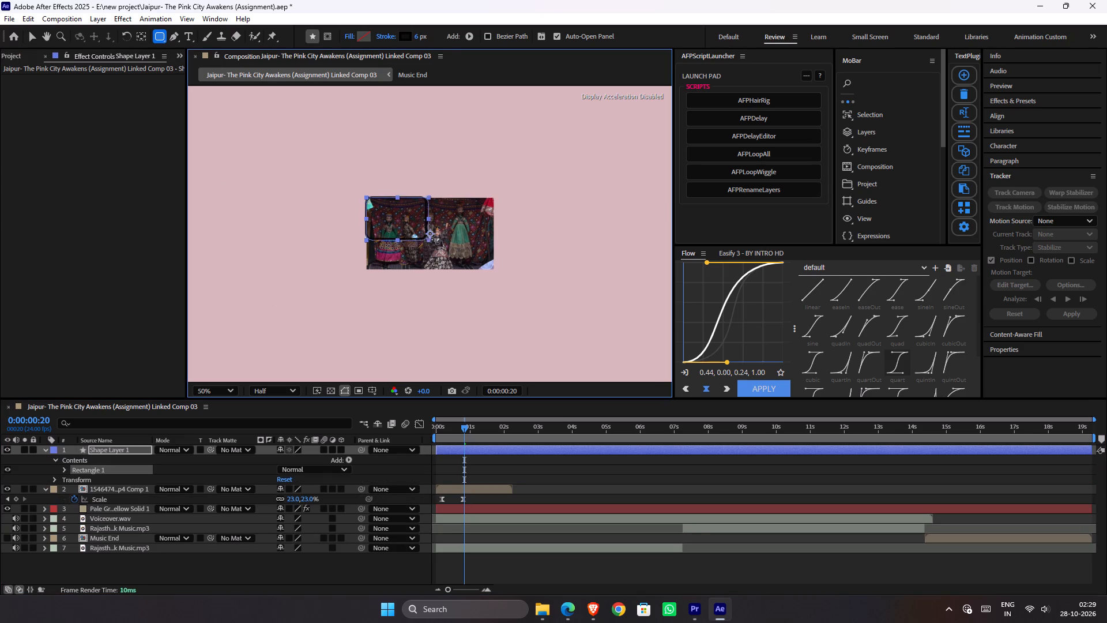
drag(434, 242, 493, 271)
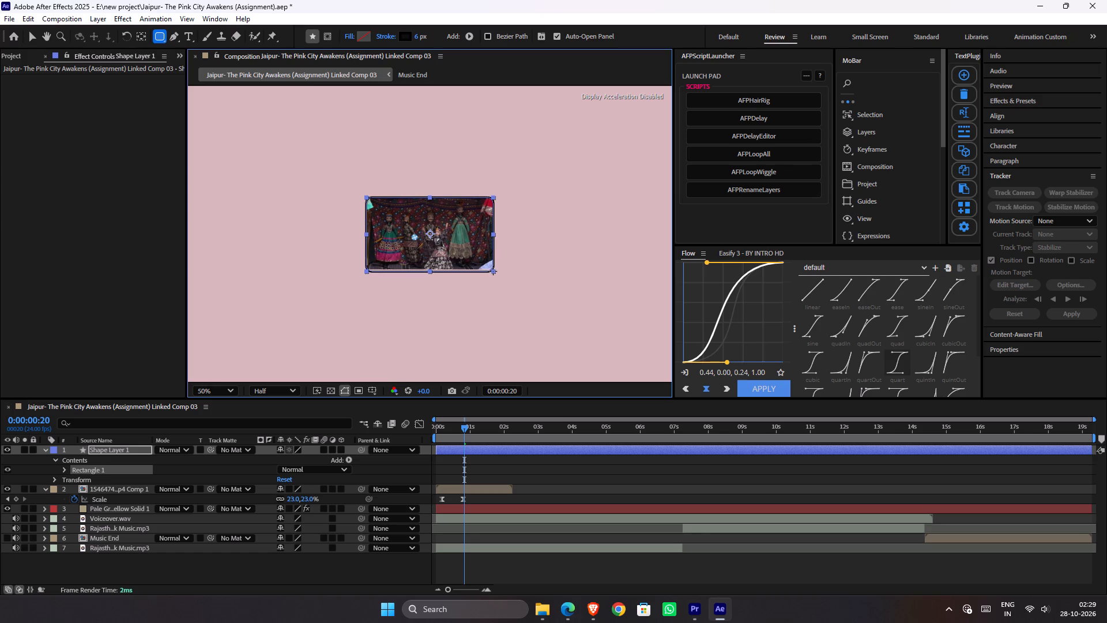
drag(493, 271, 493, 270)
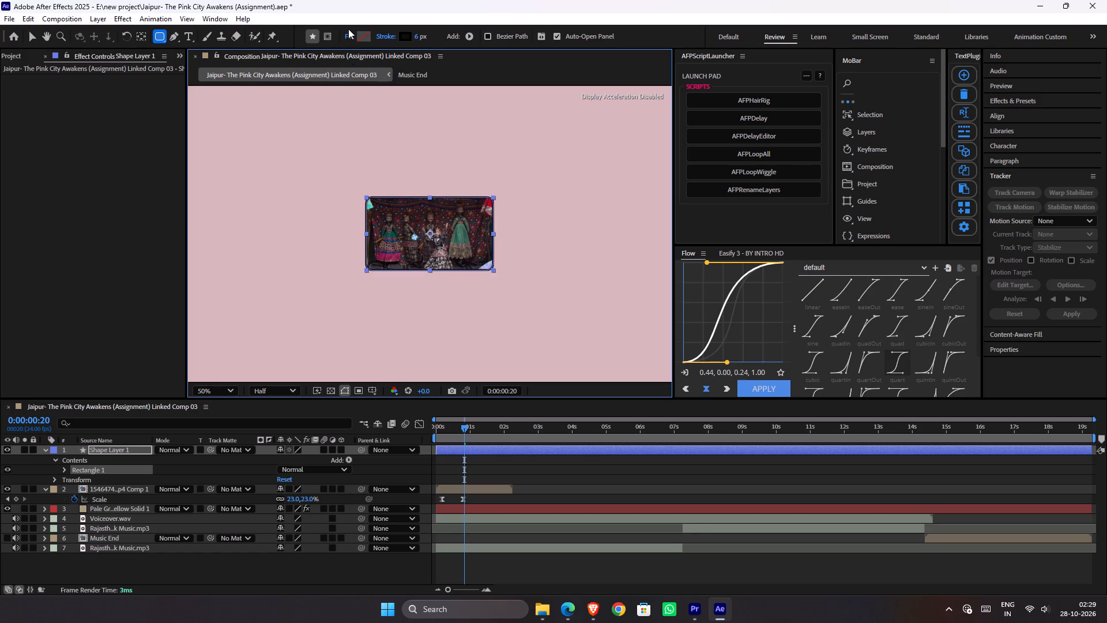
Set the rounded rectangle's fill color to muted olive green #899566.
click(359, 34)
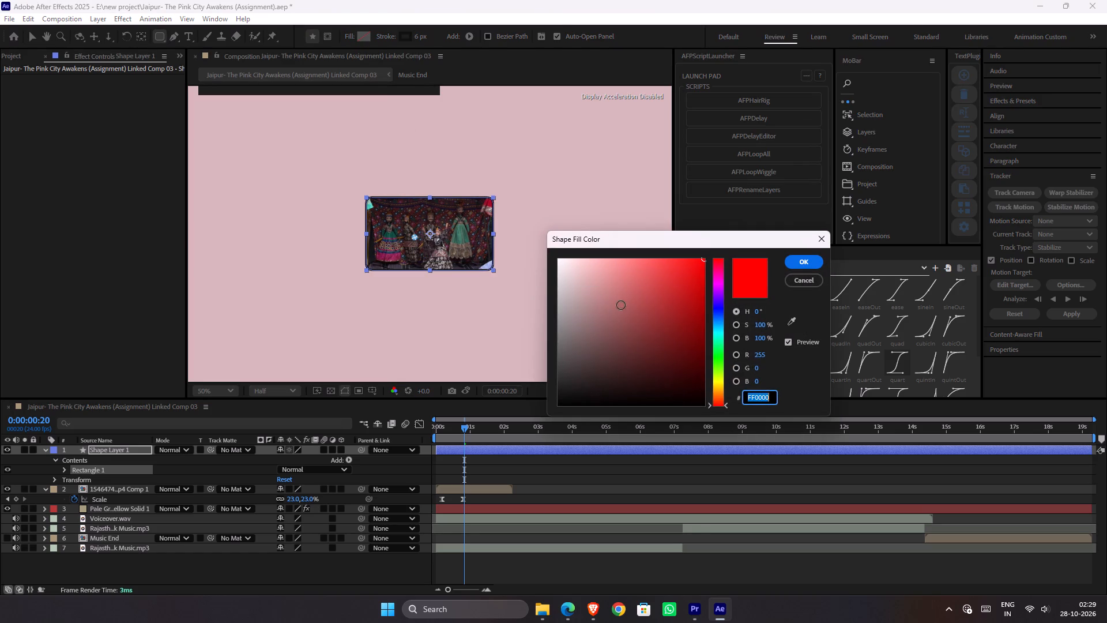
drag(618, 314, 481, 447)
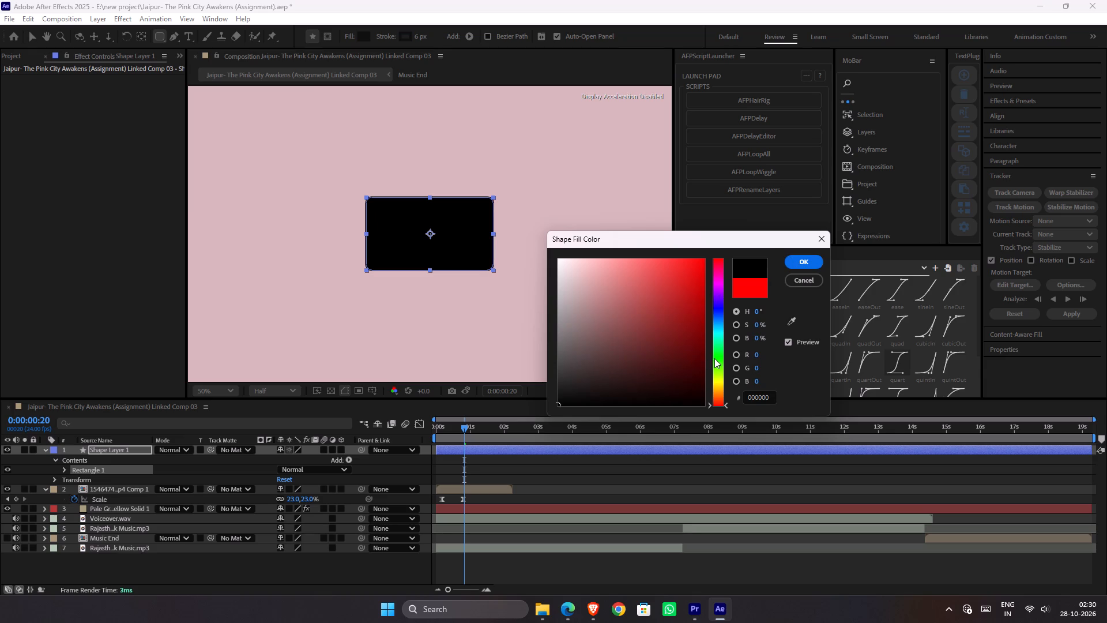
drag(715, 358, 720, 375)
click(554, 280)
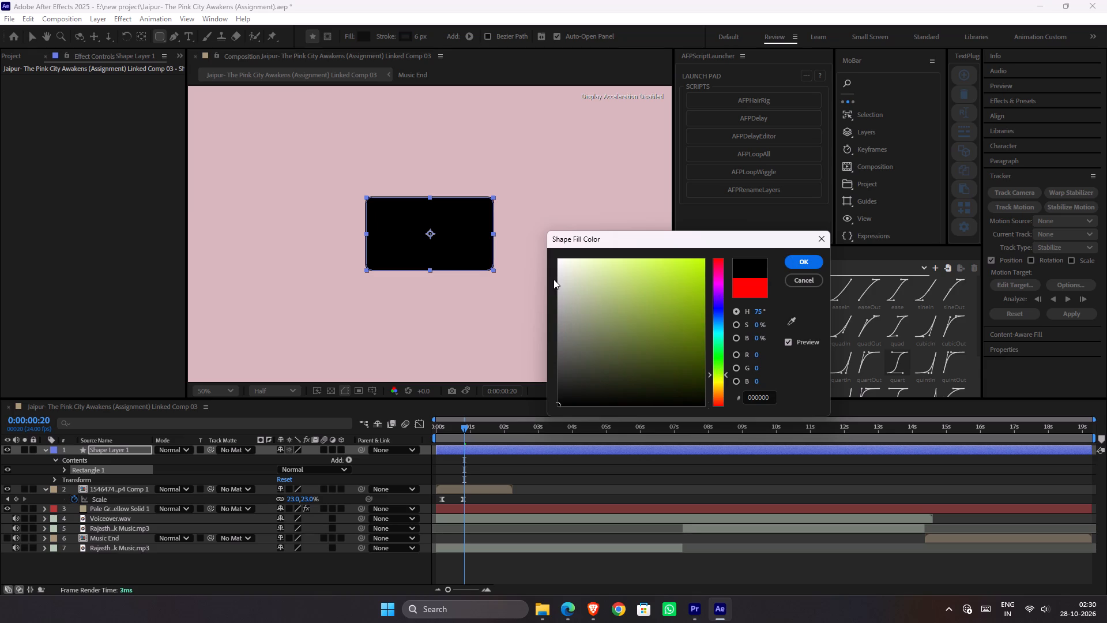
drag(604, 299, 604, 320)
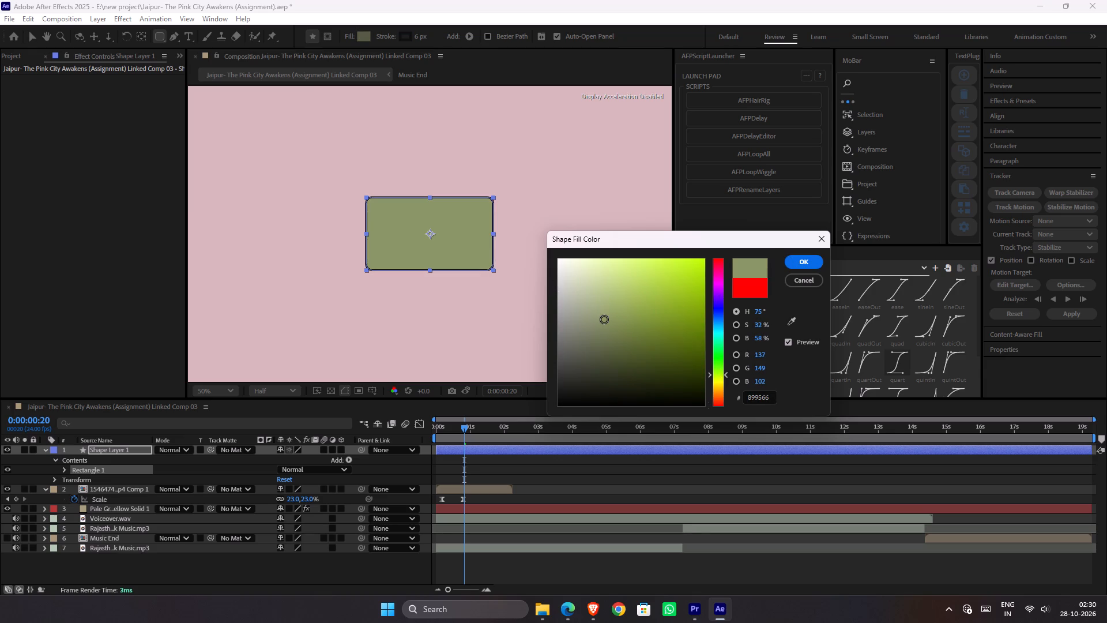
click(797, 265)
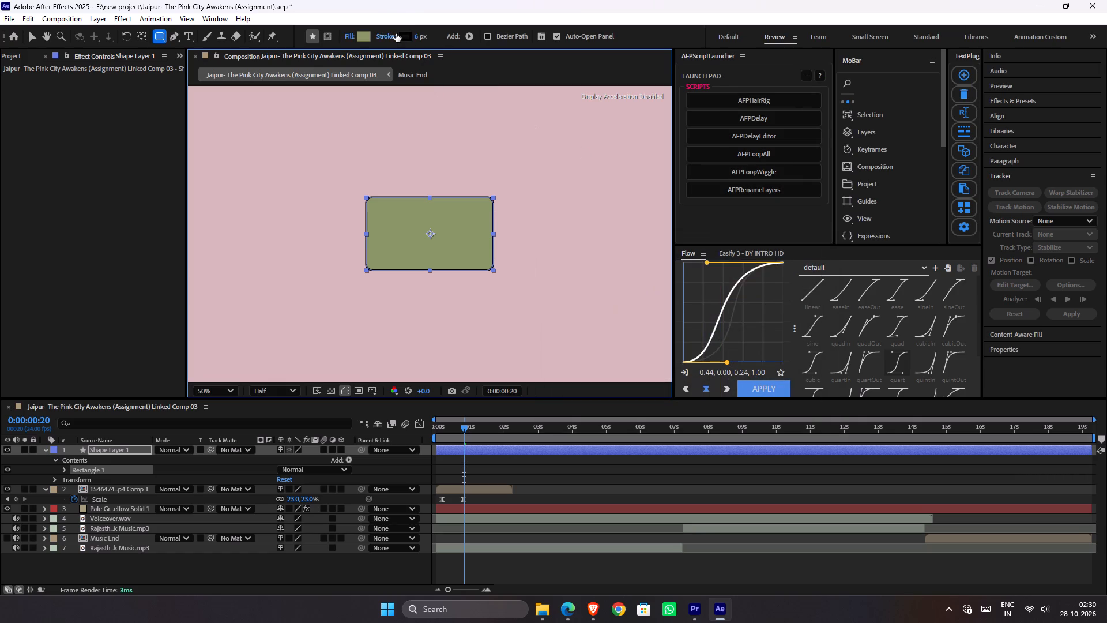
Set the rounded rectangle's stroke to None.
click(392, 35)
click(498, 277)
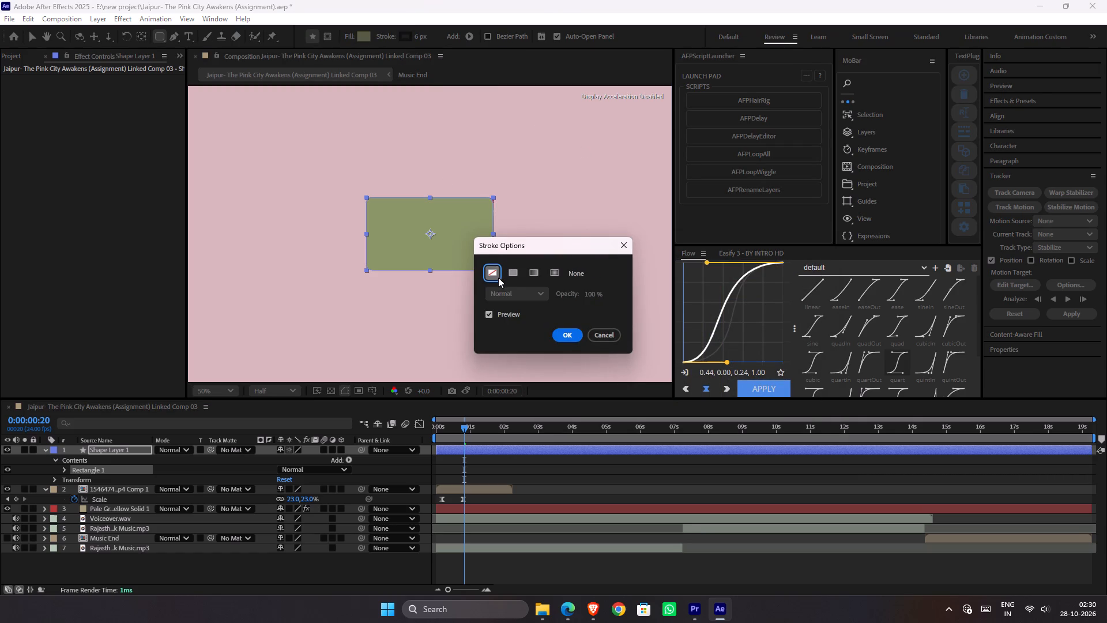
click(561, 333)
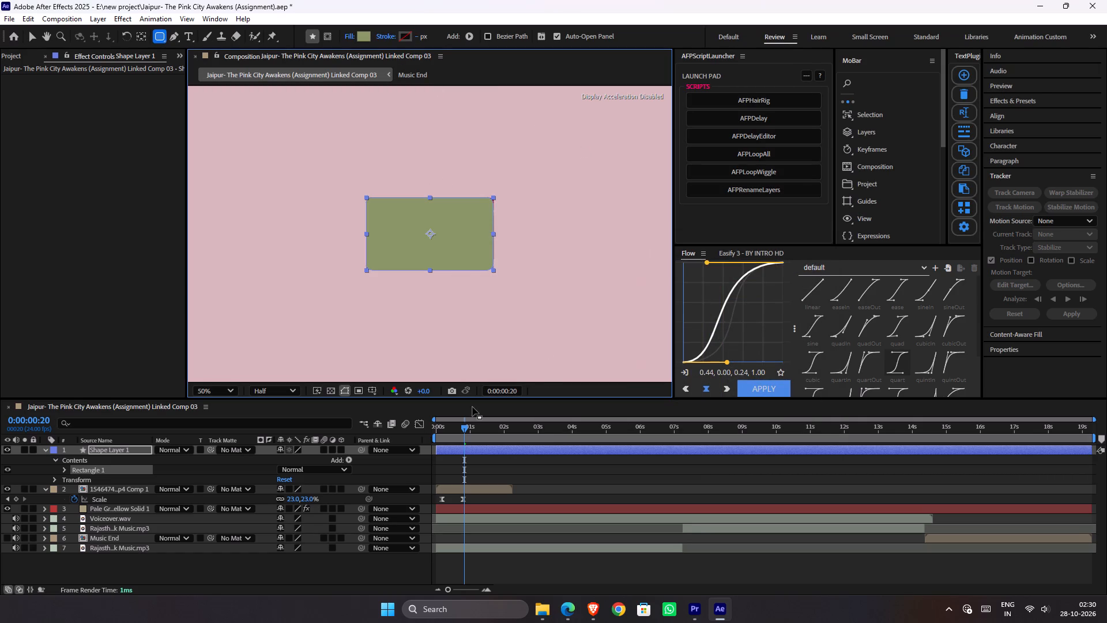
Move Shape Layer 1 directly below the puppet clip and assign it as the clip's track matte.
drag(126, 453, 127, 495)
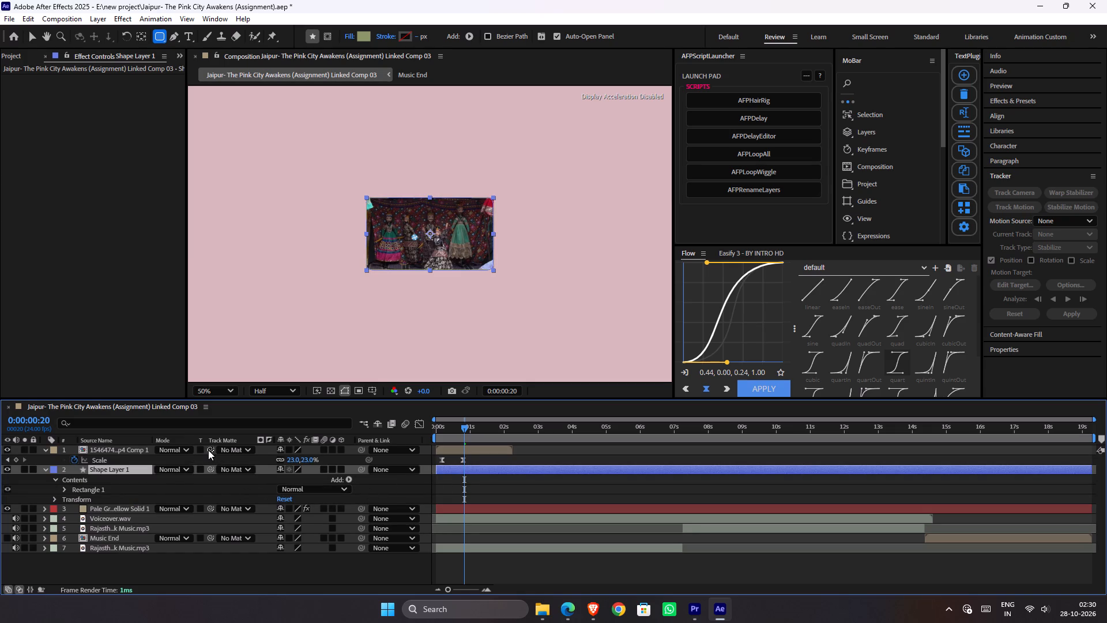
drag(208, 450, 180, 469)
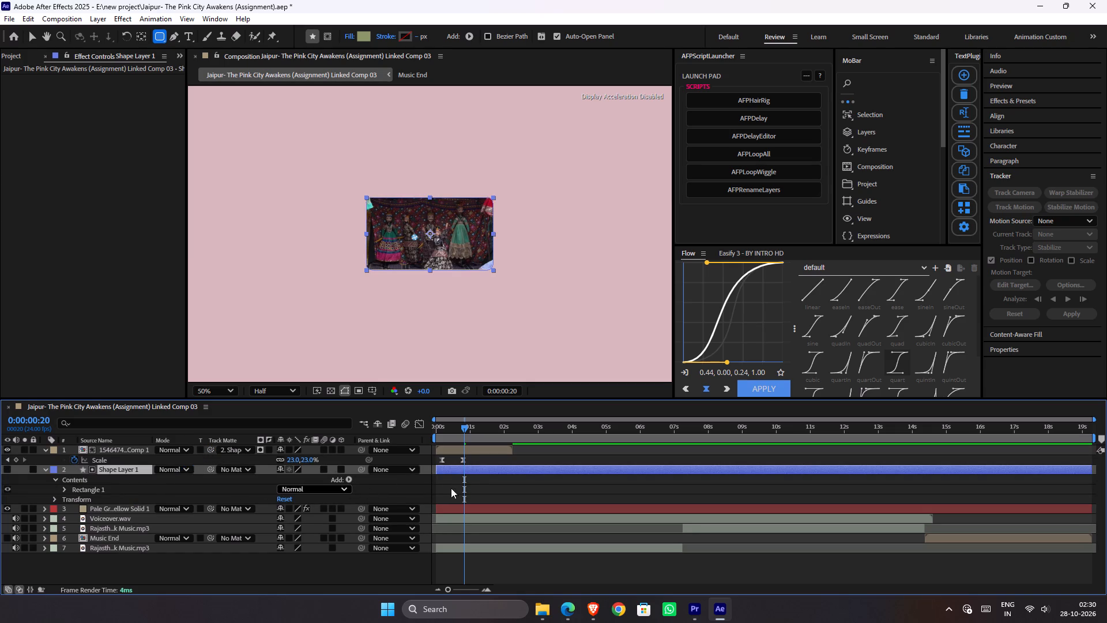
click(477, 489)
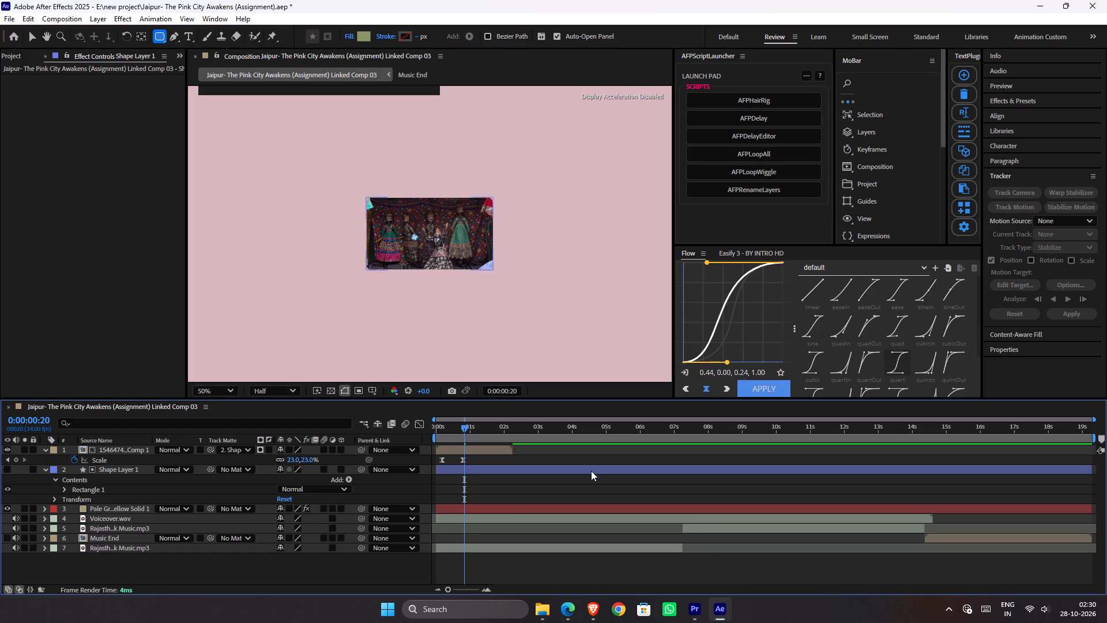
scroll(413, 194, down, 1)
scroll(413, 195, up, 1)
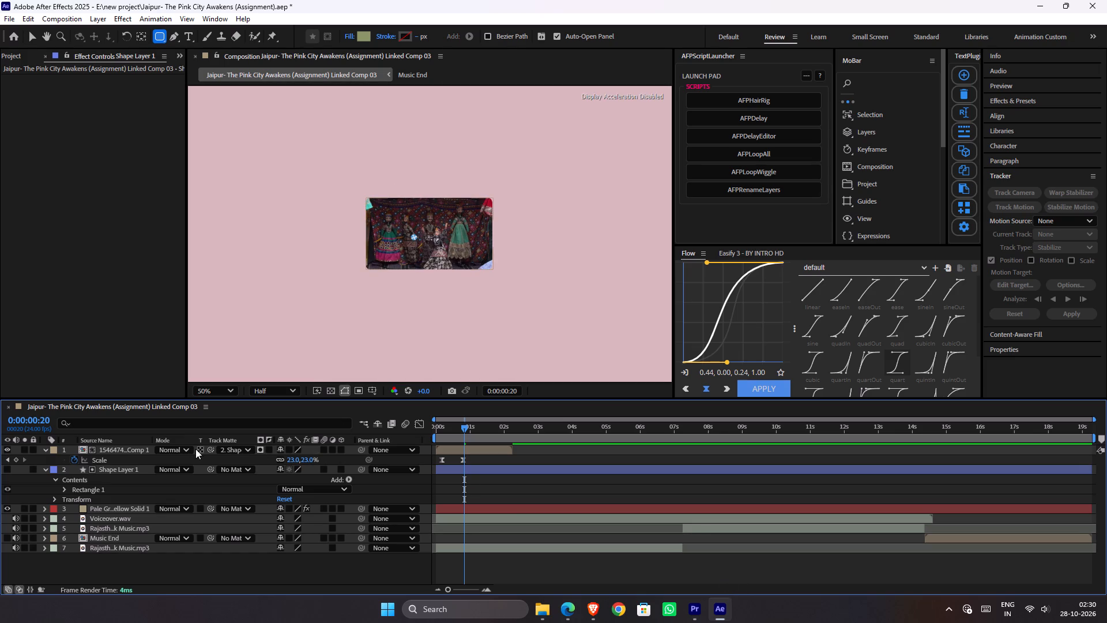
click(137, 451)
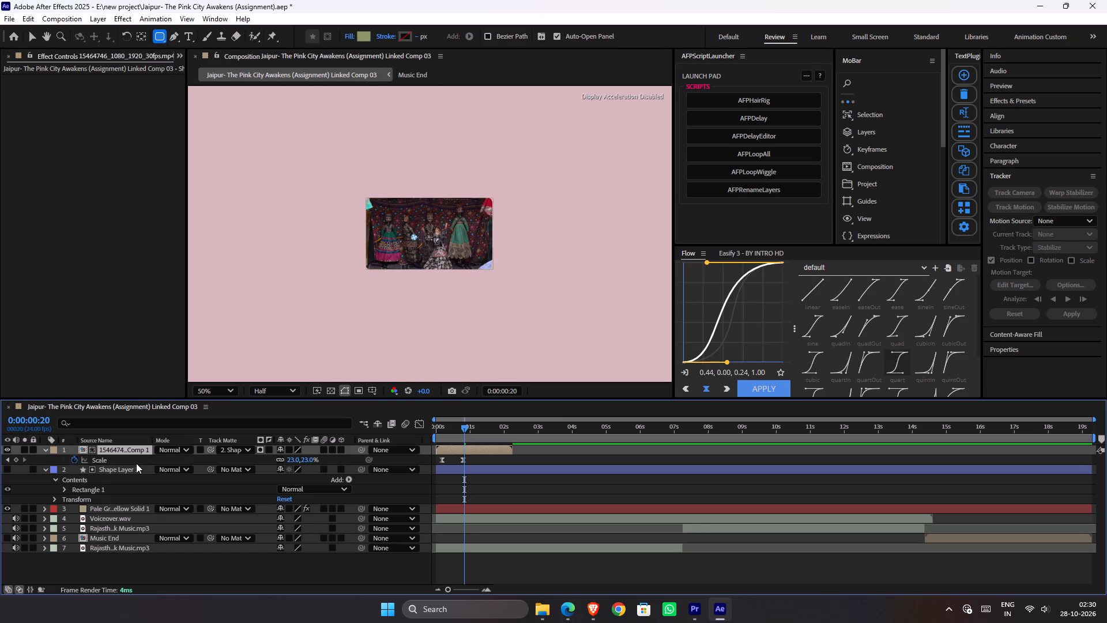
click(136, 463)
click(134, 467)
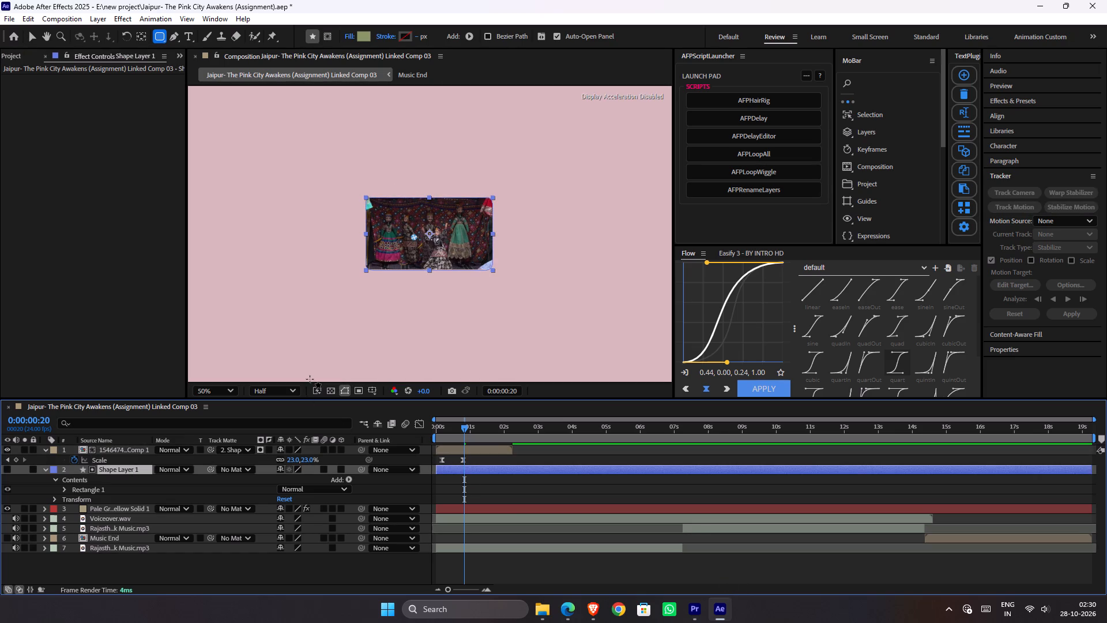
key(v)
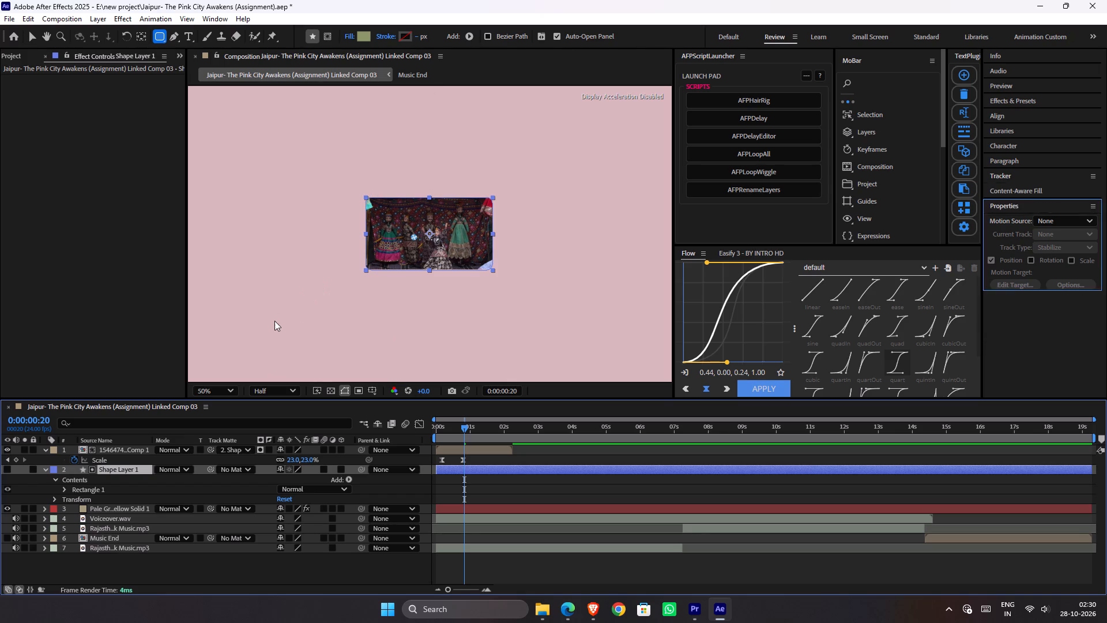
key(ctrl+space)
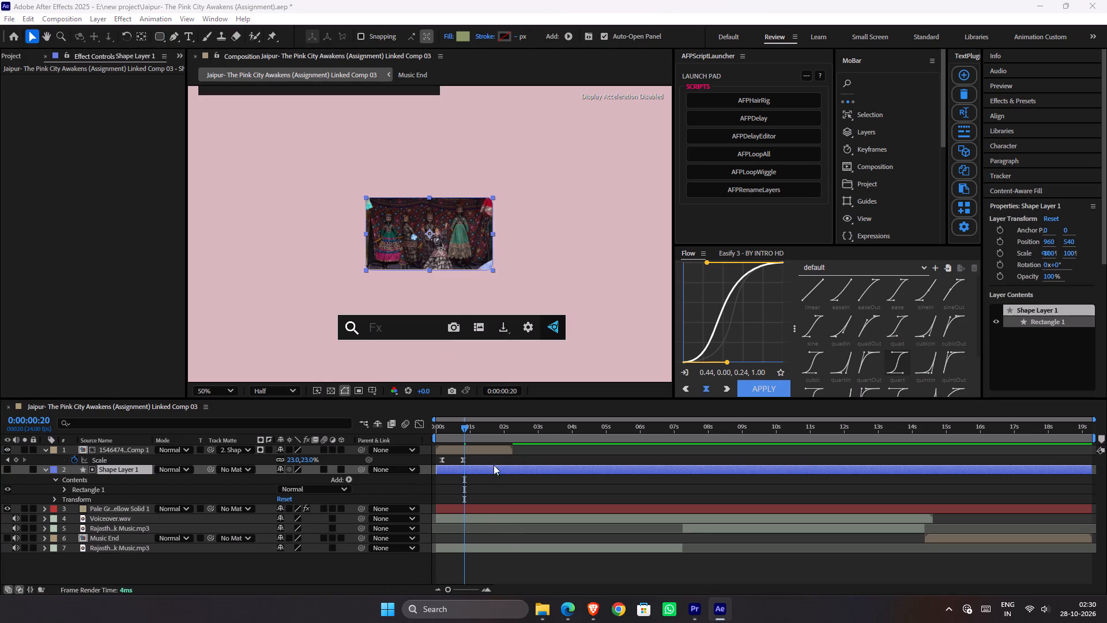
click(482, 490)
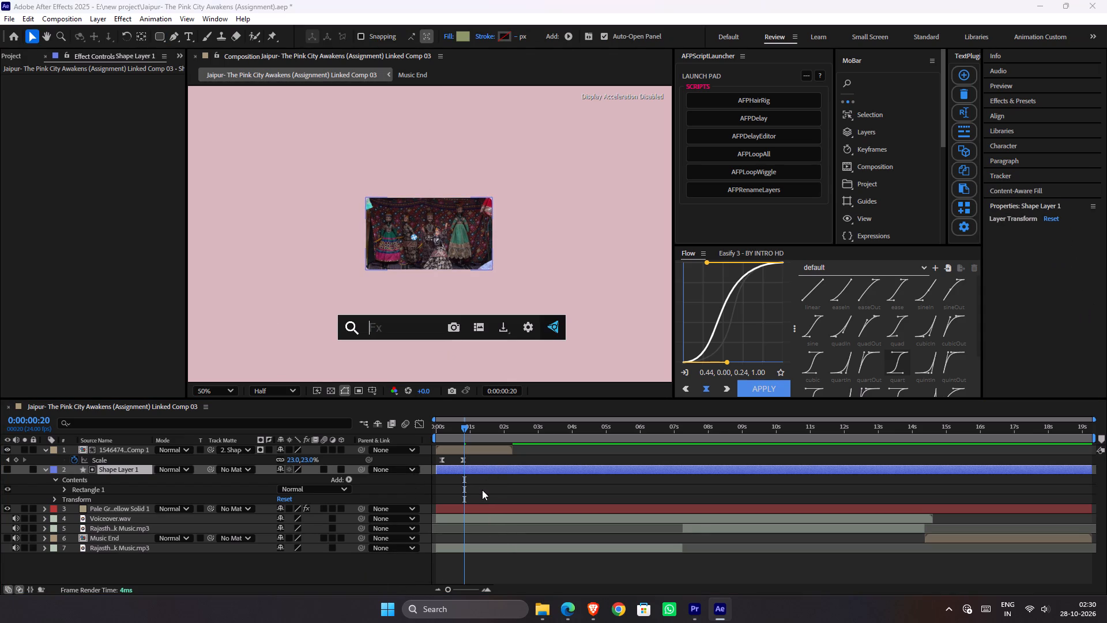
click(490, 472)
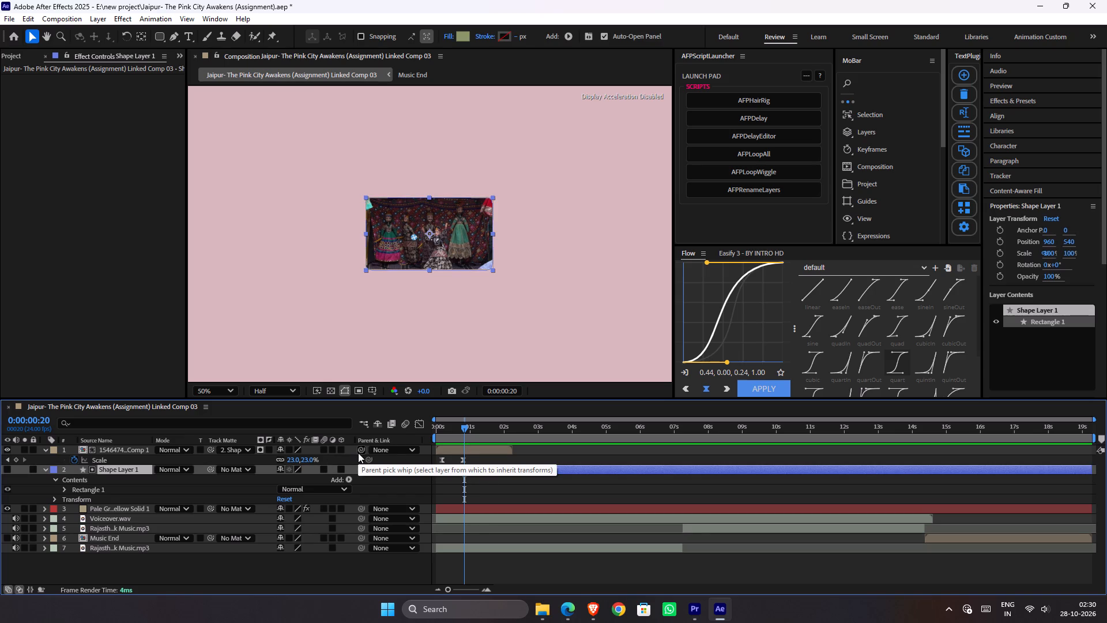
Parent Shape Layer 1 to the puppet clip so the matte scales with it, preview the shrink, and save the project.
drag(358, 453, 343, 468)
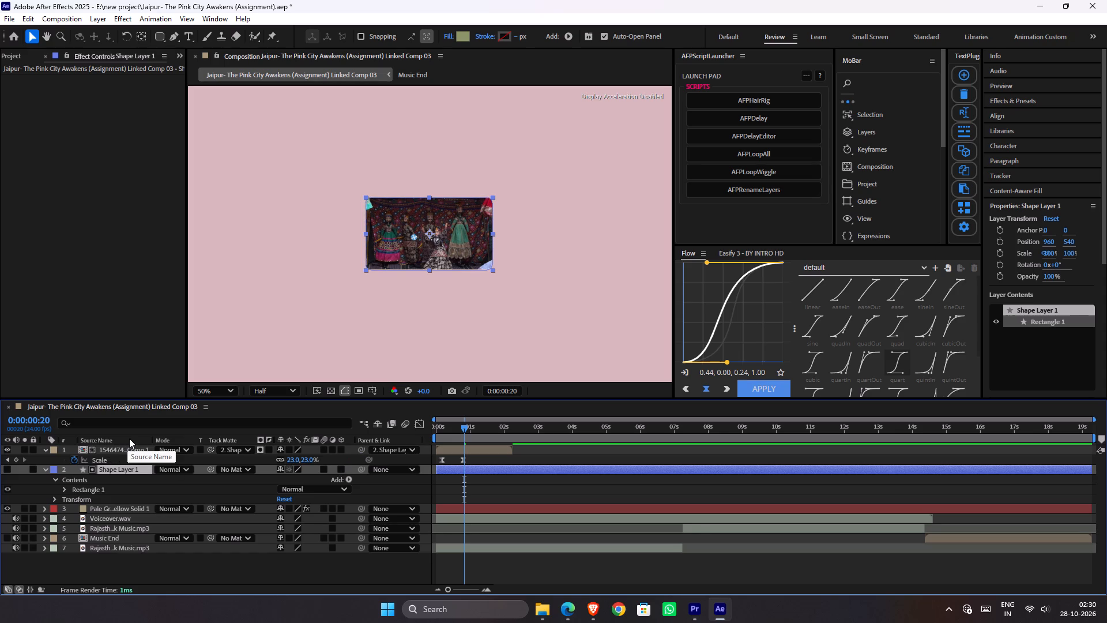
key(ctrl+z)
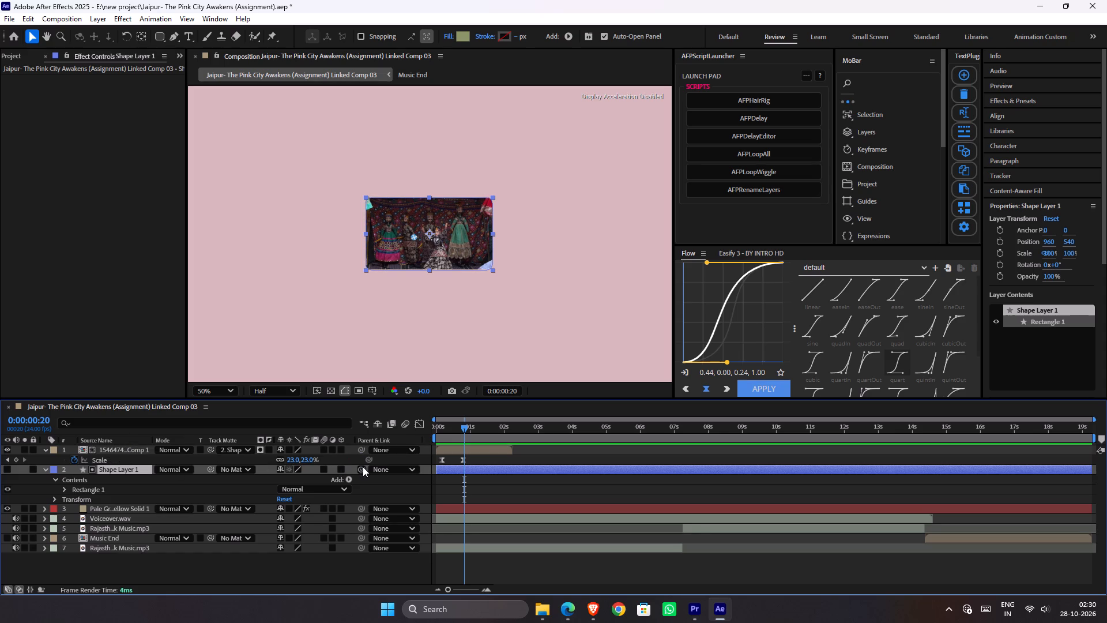
drag(363, 467, 347, 452)
drag(455, 430, 390, 442)
key(space)
key(space)
scroll(437, 305, down, 1)
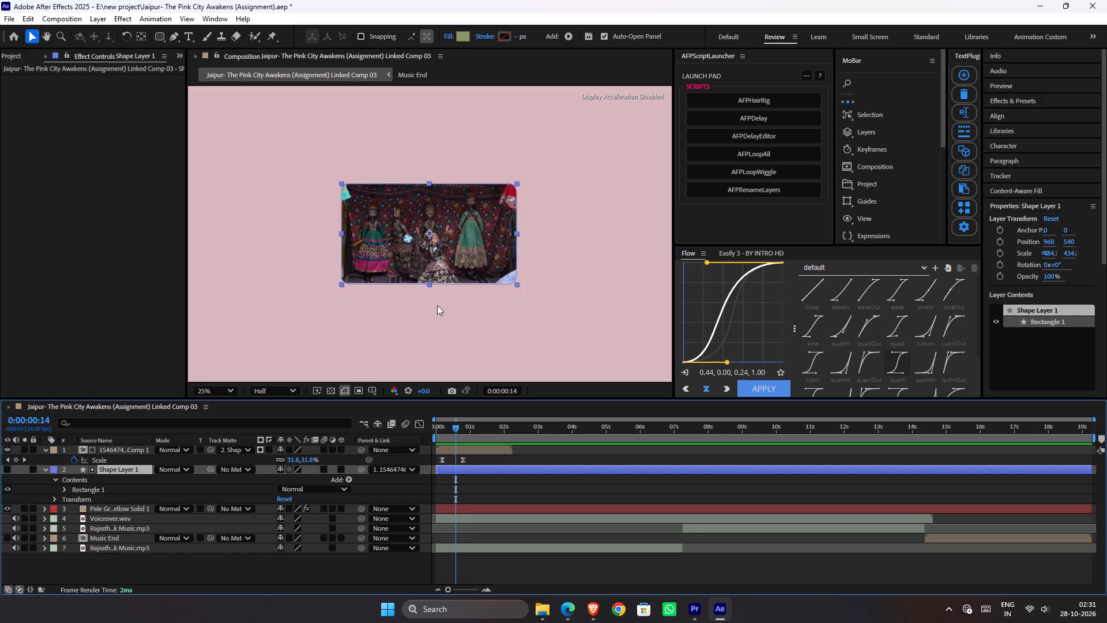
drag(454, 425, 425, 430)
key(space)
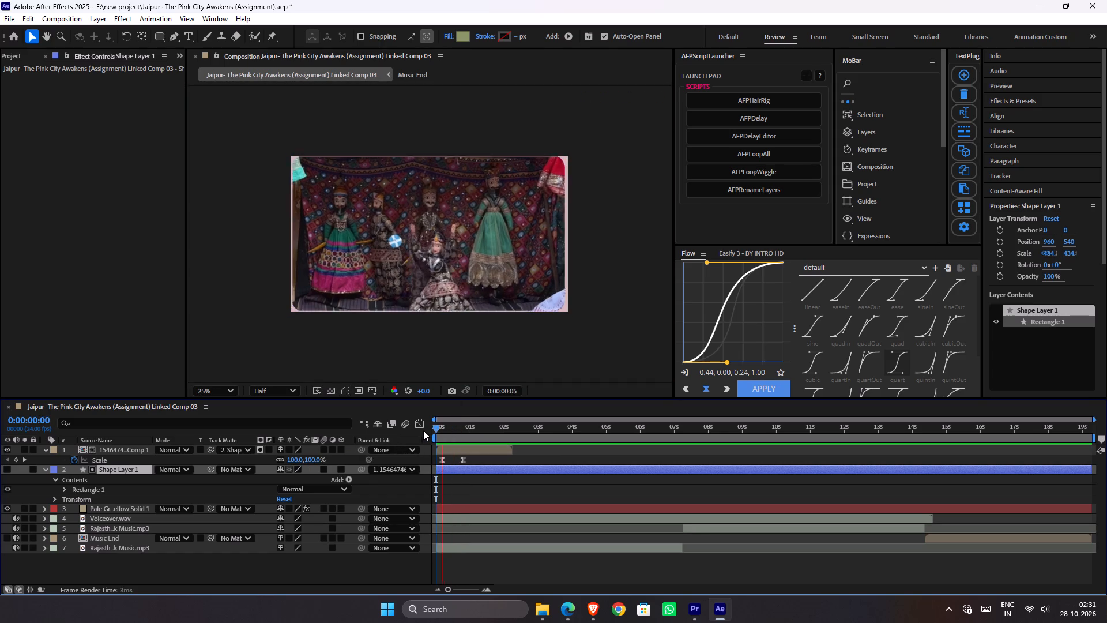
key(space)
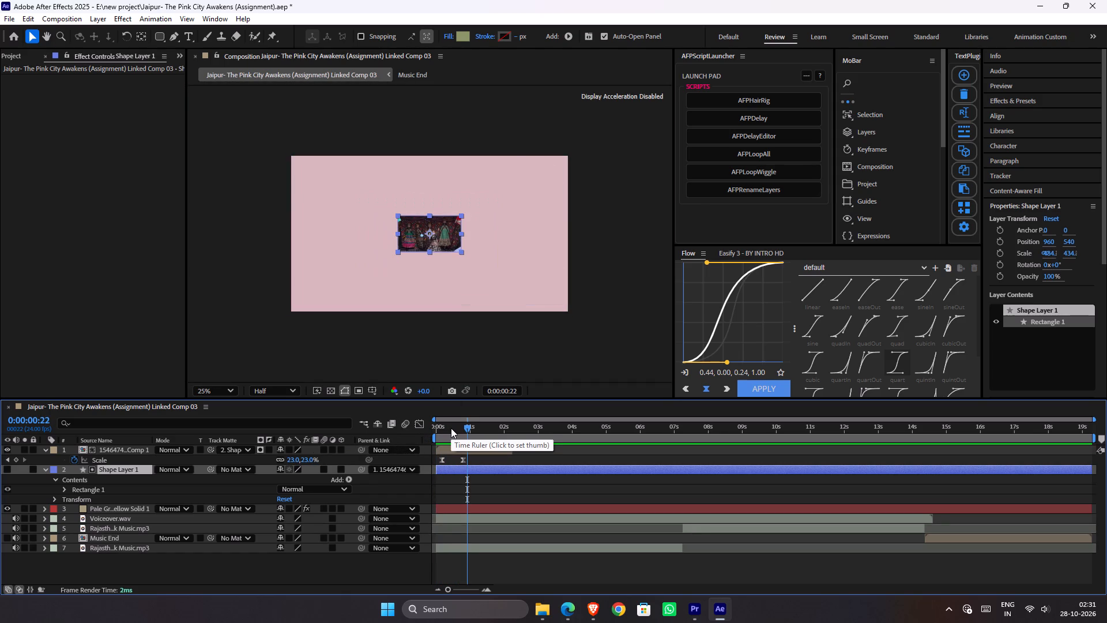
key(ctrl+s)
Keyframe Shape Layer 1's Scale at the puppet clip's two keyframe times, with 450.8% at 0:00:00:04 and 434.8% at 0:00:00:19.
drag(464, 429, 454, 441)
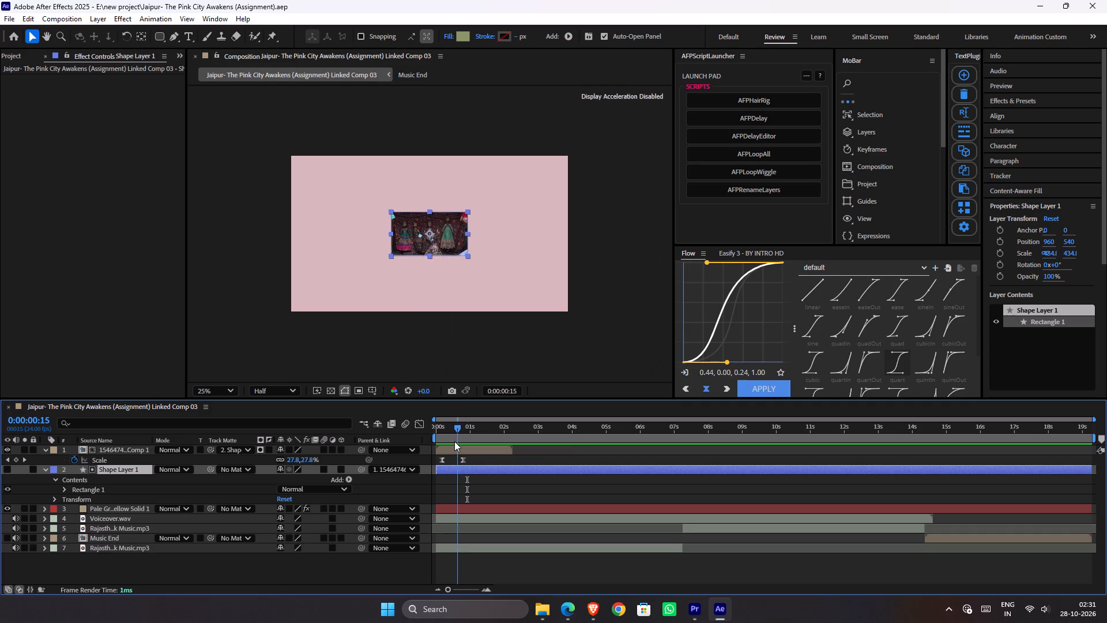
drag(454, 441, 383, 477)
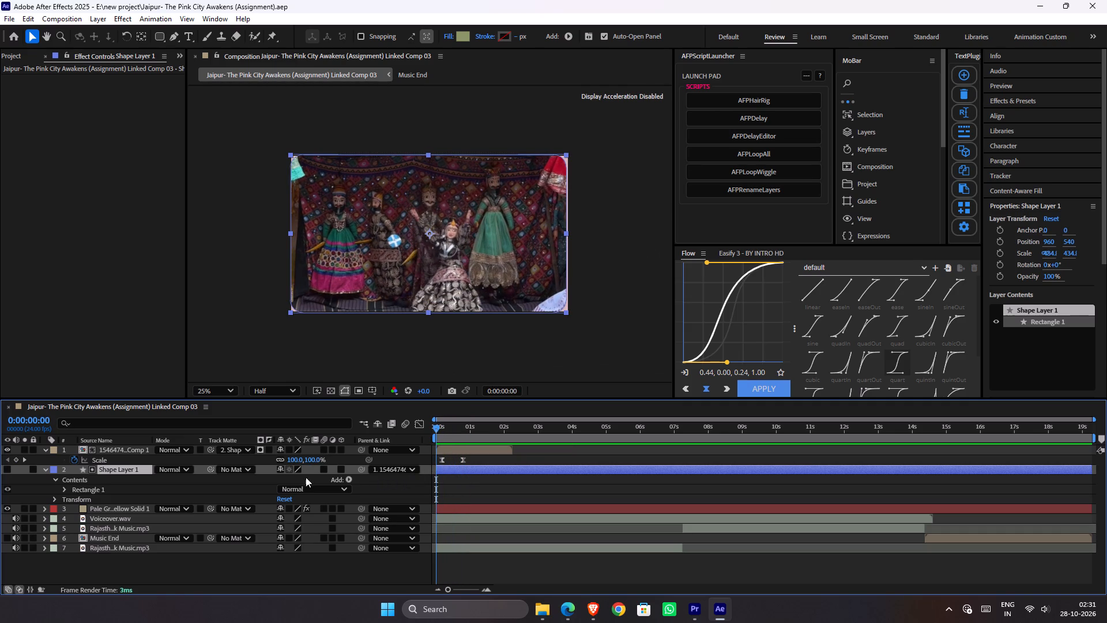
key(s)
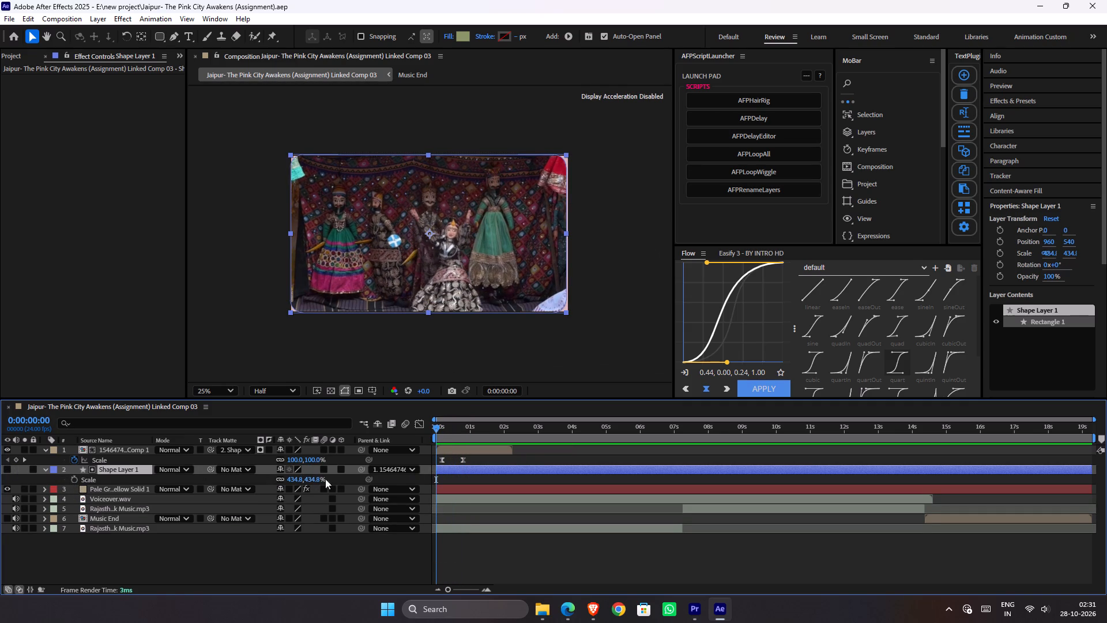
key(k)
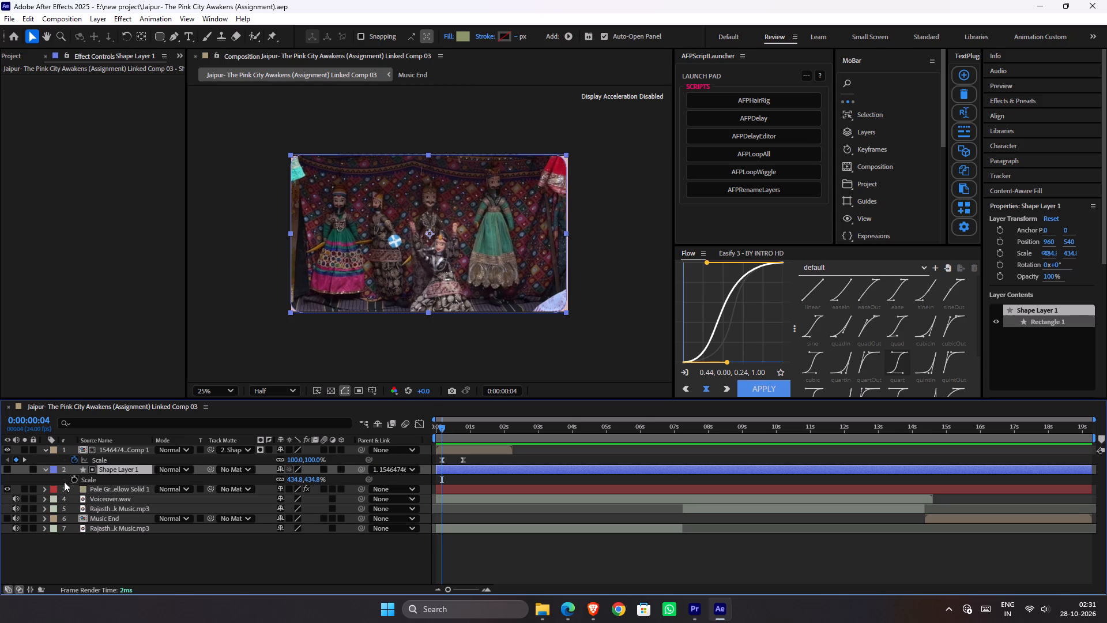
click(78, 481)
key(l)
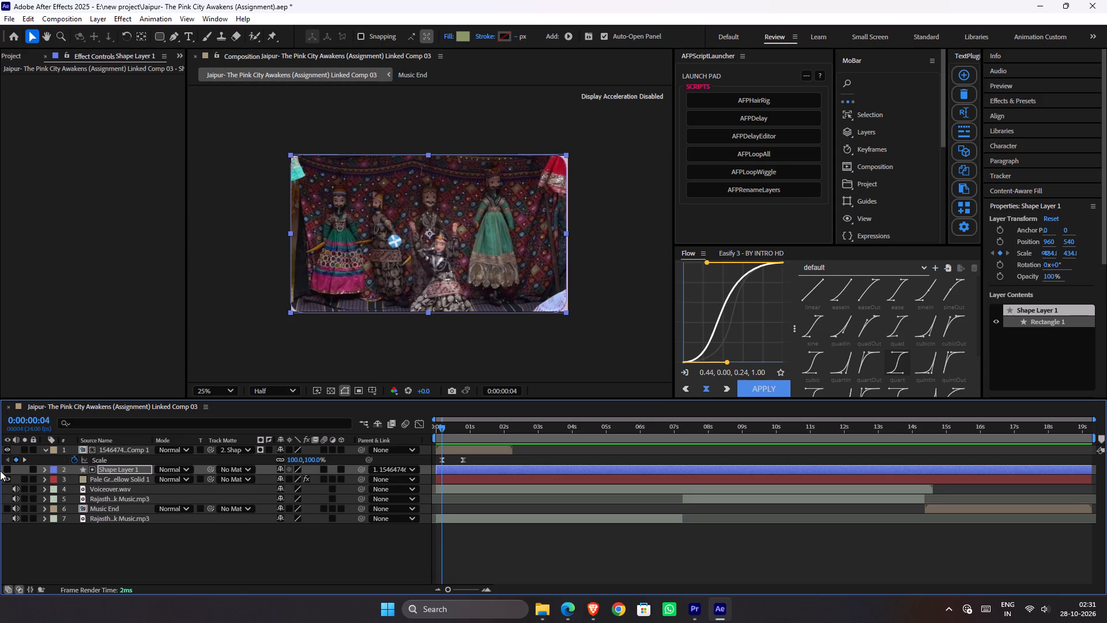
text(uk)
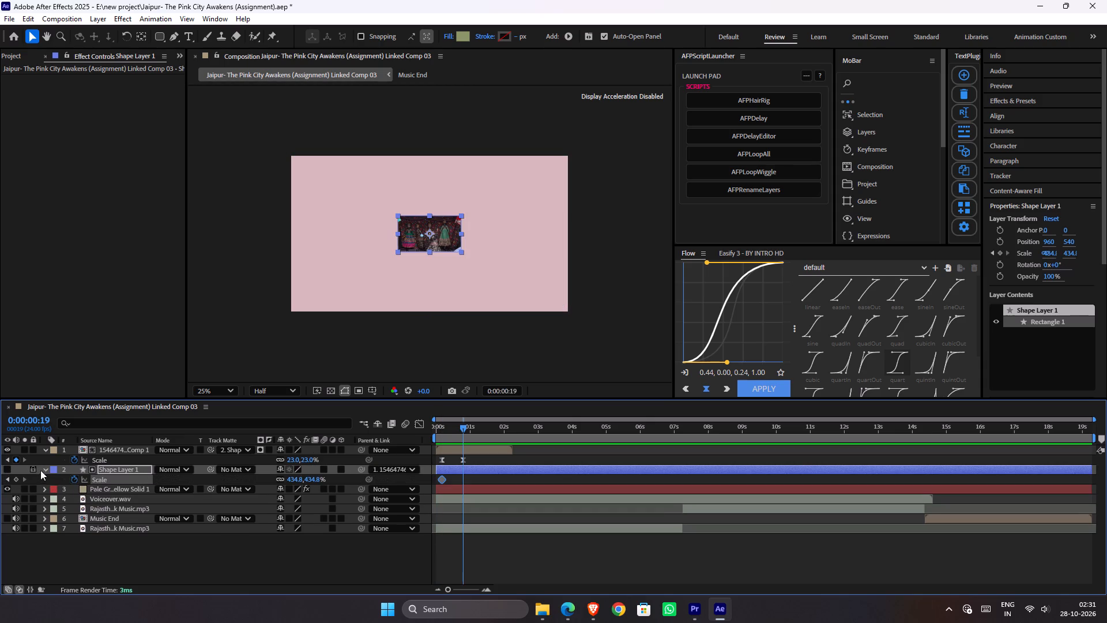
click(20, 478)
key(j)
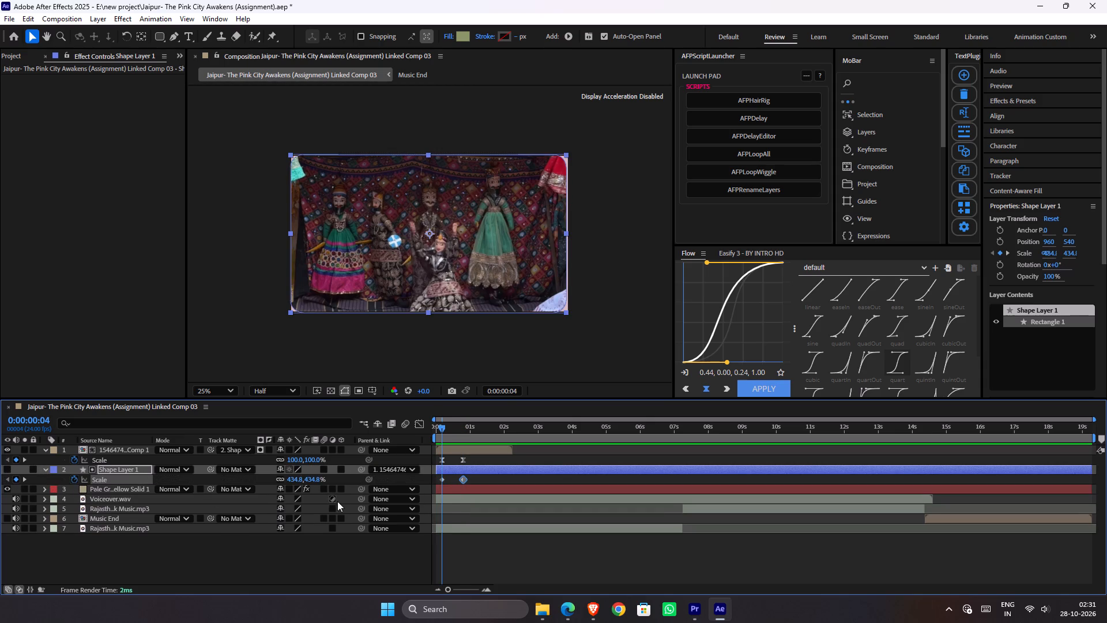
drag(315, 483, 322, 481)
Apply the Flow easing curve 0.44, 0.00, 0.24, 1.00 to both Shape Layer 1 Scale keyframes, preview it, and save the project.
drag(467, 481, 434, 481)
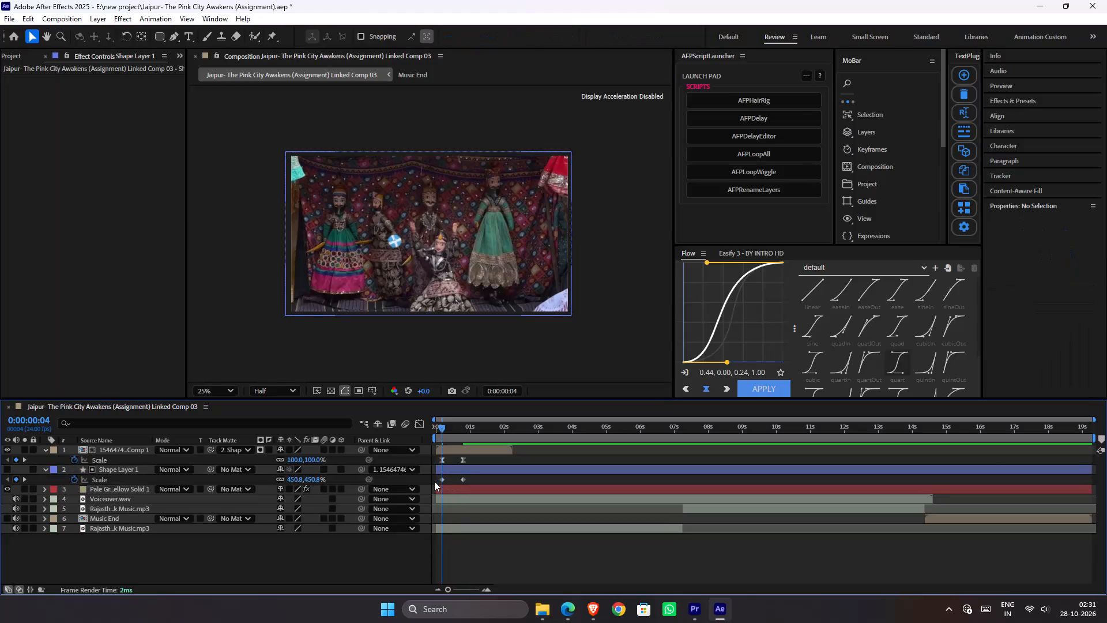
drag(434, 481, 427, 485)
click(770, 385)
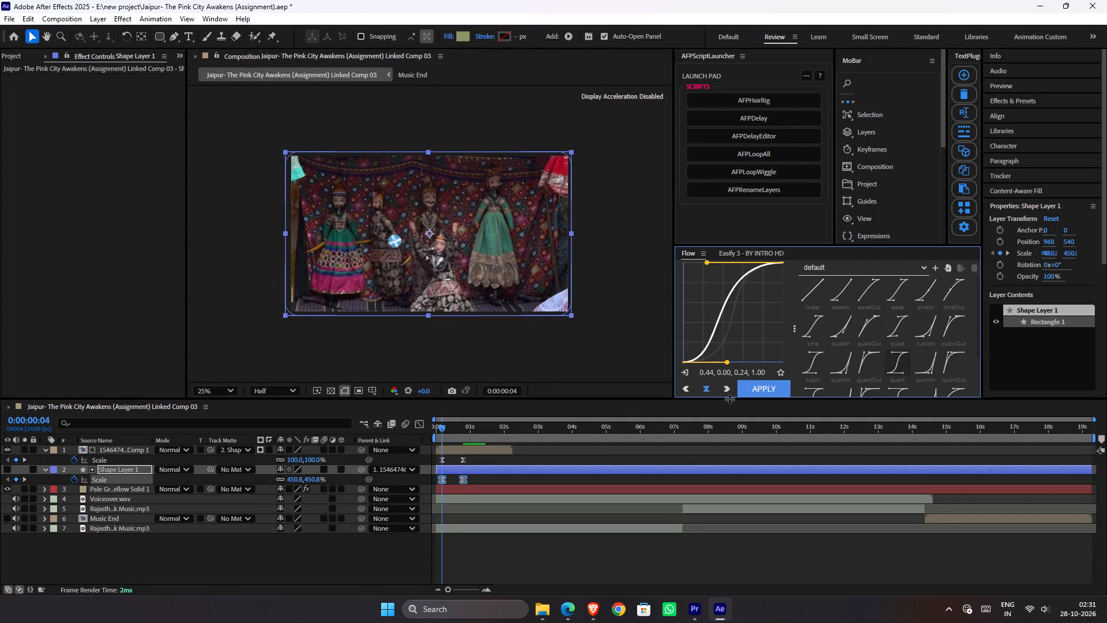
key(space)
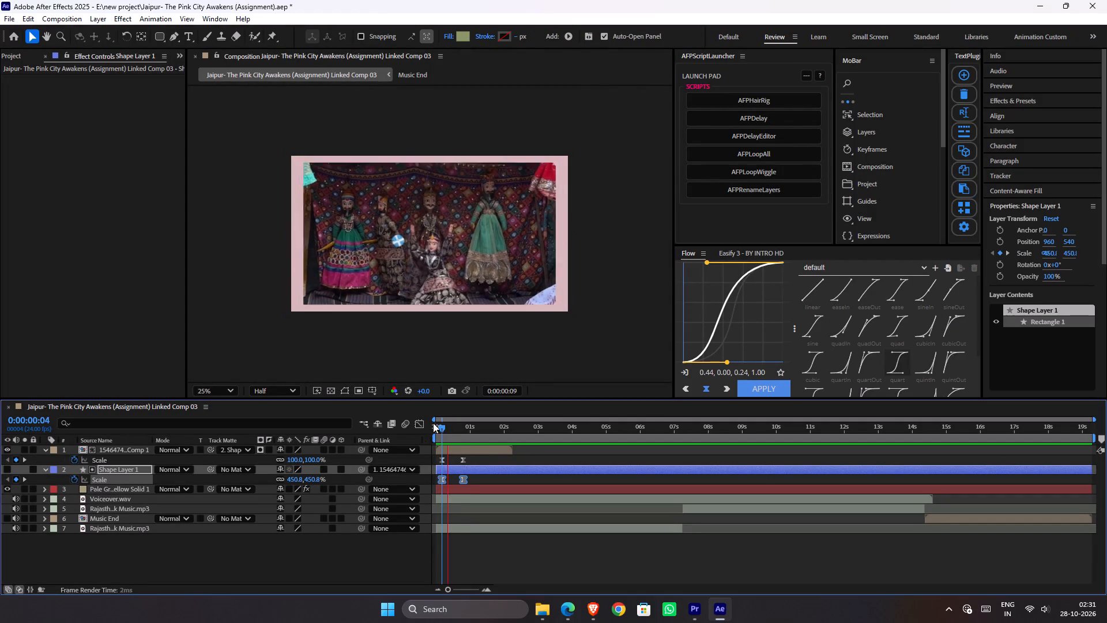
key(space)
drag(453, 422, 321, 436)
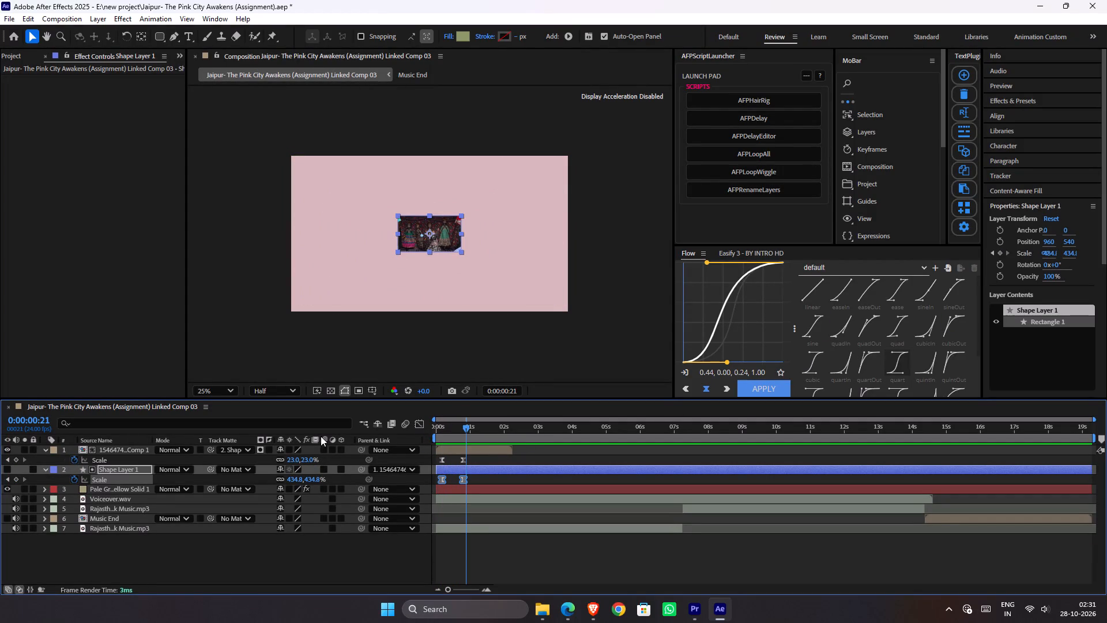
drag(321, 436, 320, 436)
key(ctrl+s)
Play back the opening seconds from the start to check the rounded matte during the puppet clip's shrink, saving the project.
drag(453, 426, 439, 430)
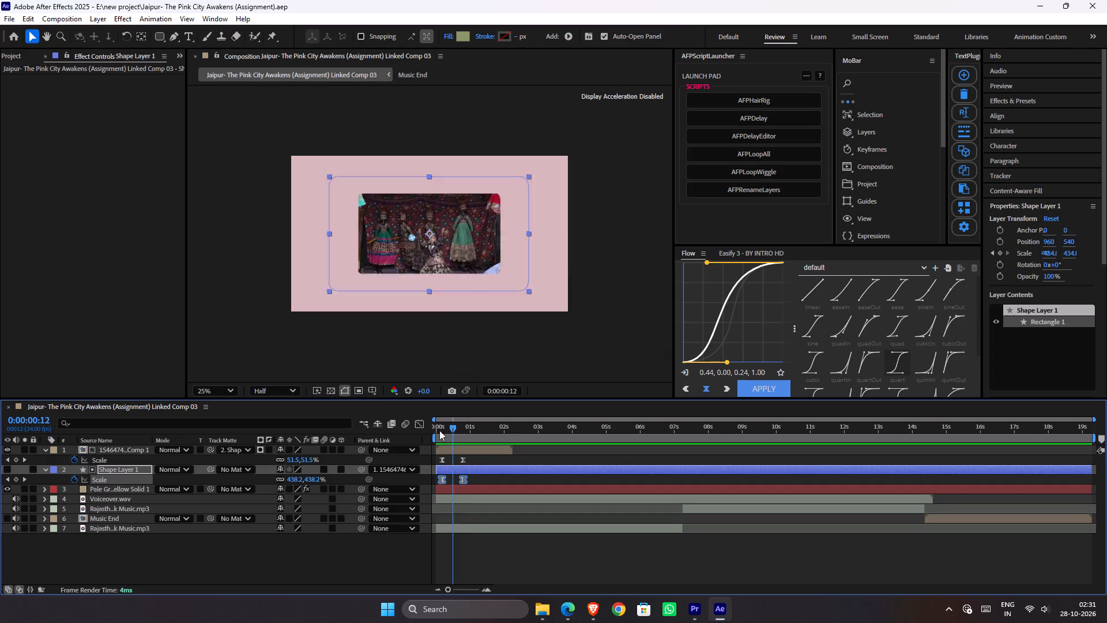
drag(439, 430, 389, 439)
key(space)
key(space)
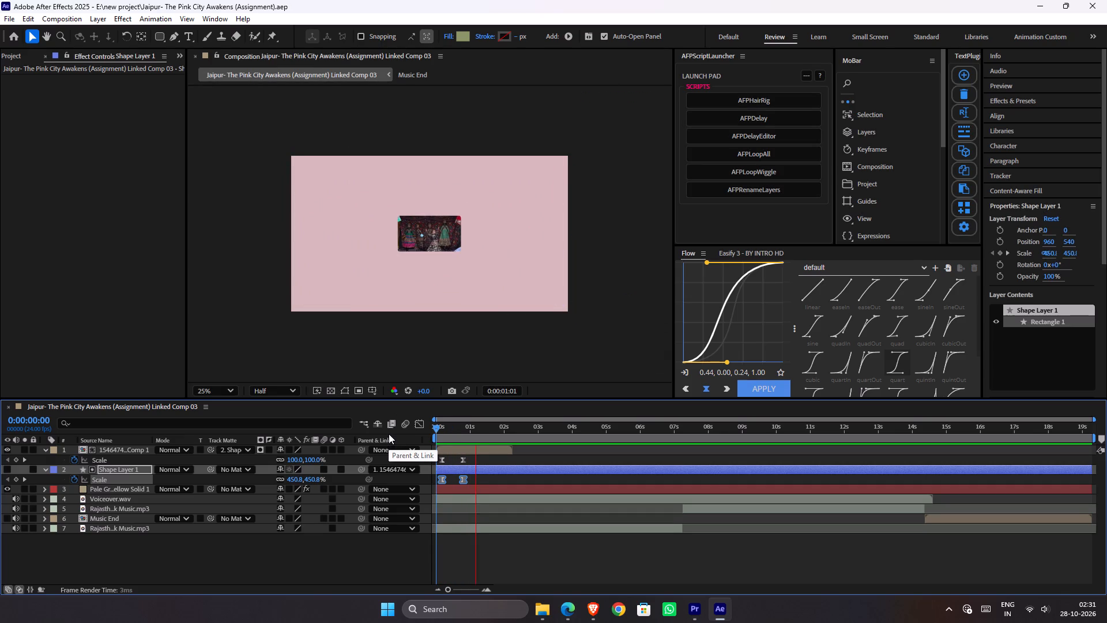
key(ctrl+s)
key(space)
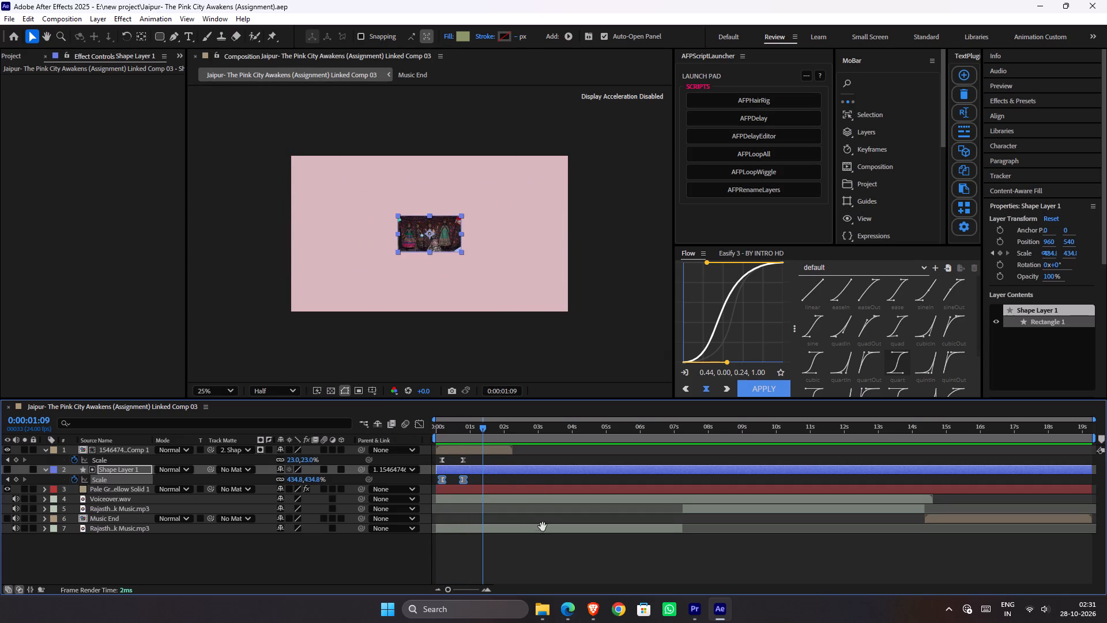
key(space)
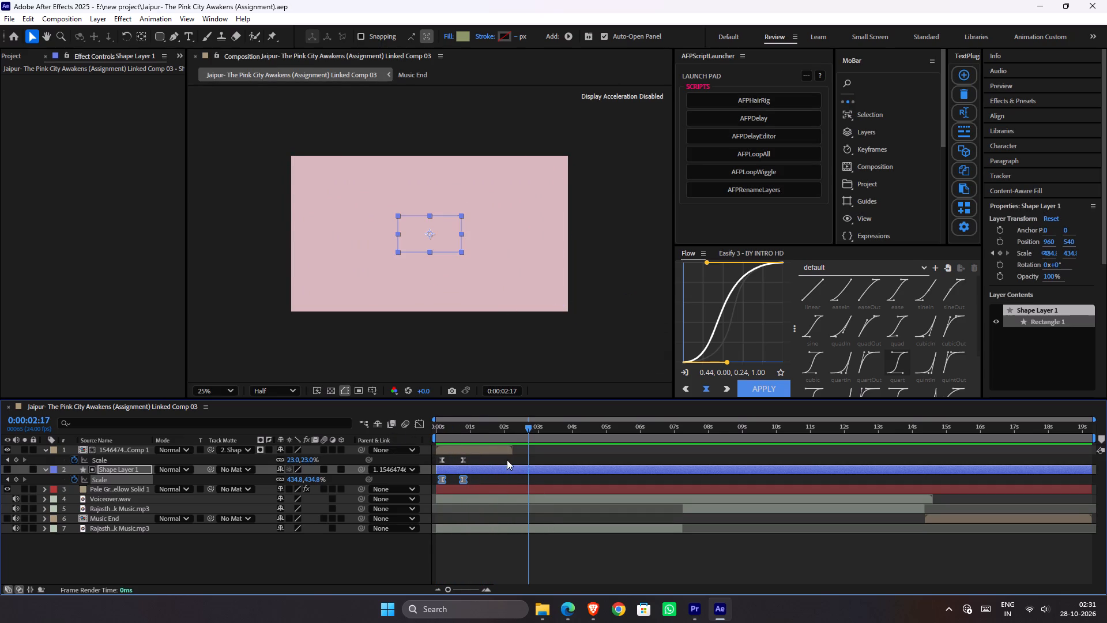
drag(511, 430, 360, 466)
key(space)
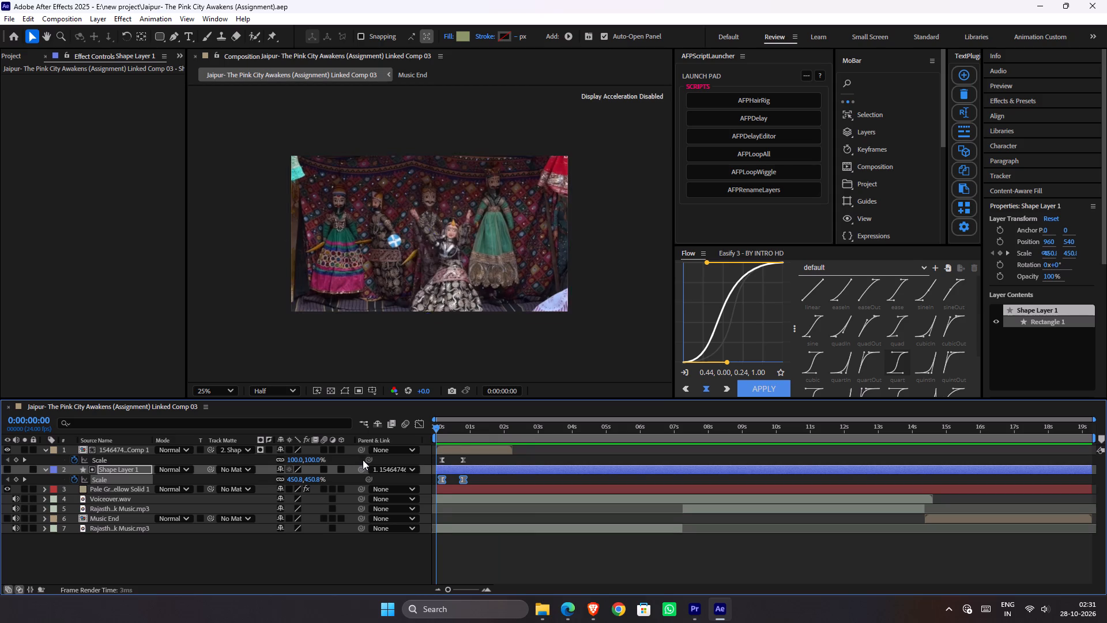
key(space)
key(ctrl+s)
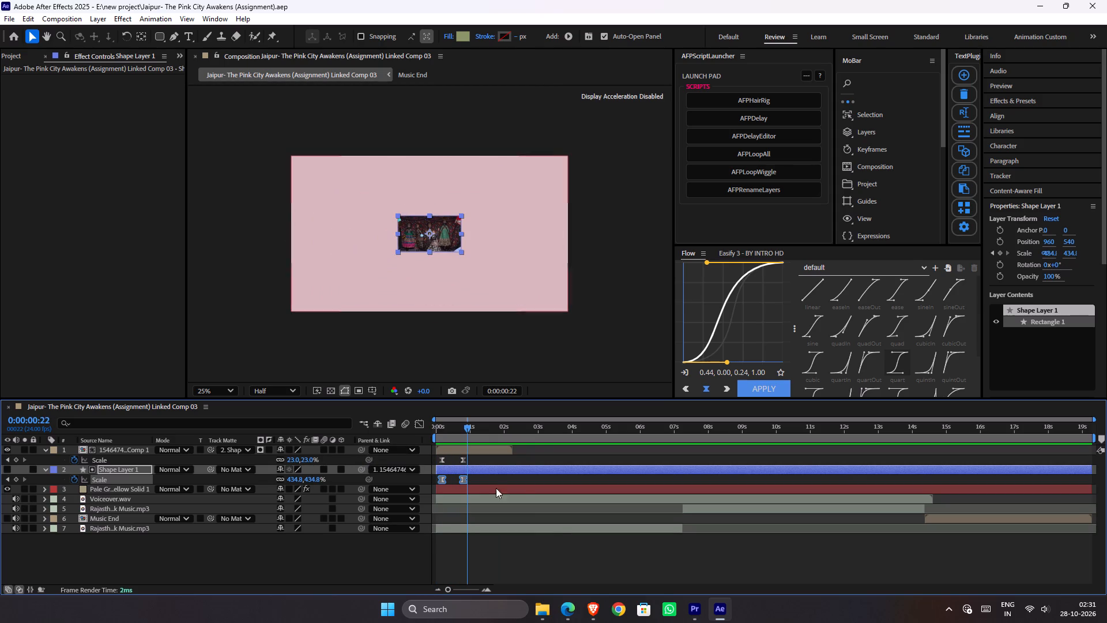
click(573, 603)
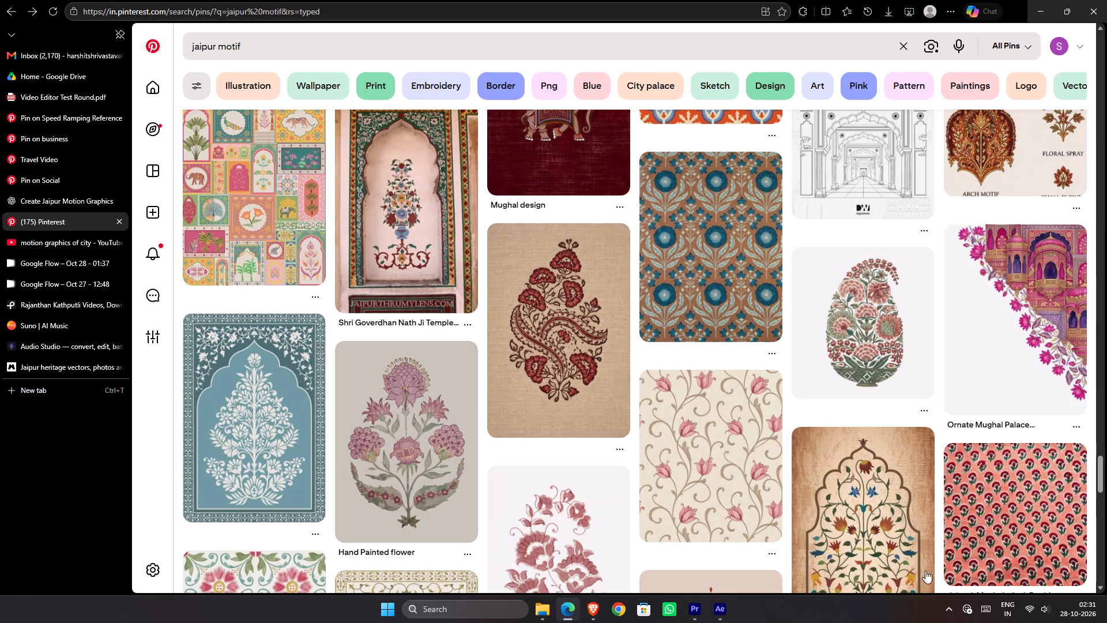
scroll(754, 362, up, 2)
scroll(797, 305, up, 3)
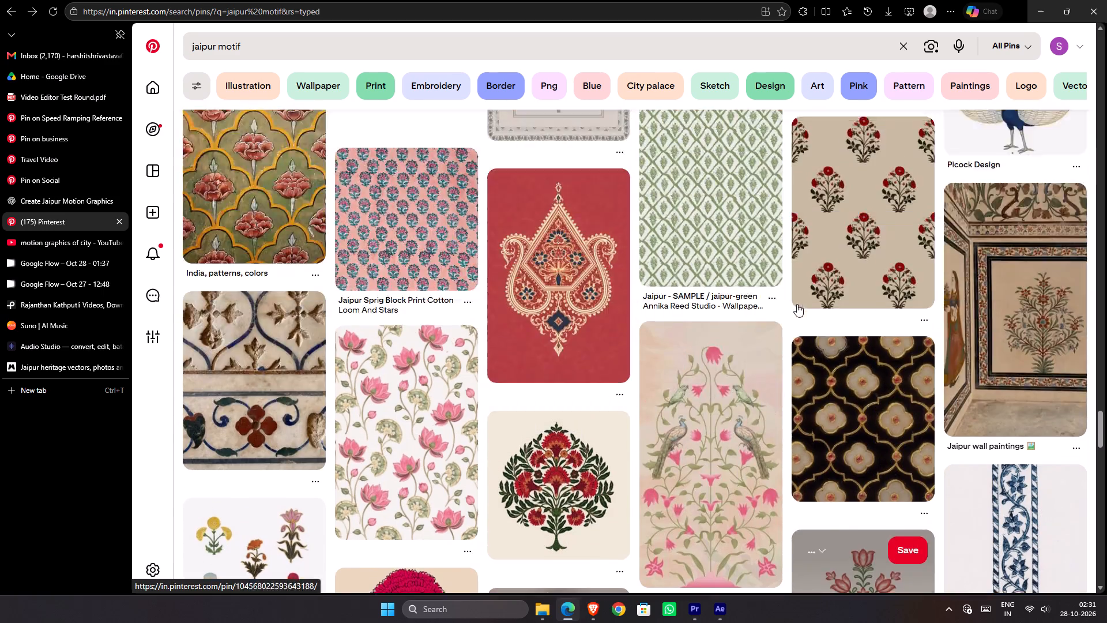
scroll(797, 304, up, 7)
scroll(824, 316, down, 4)
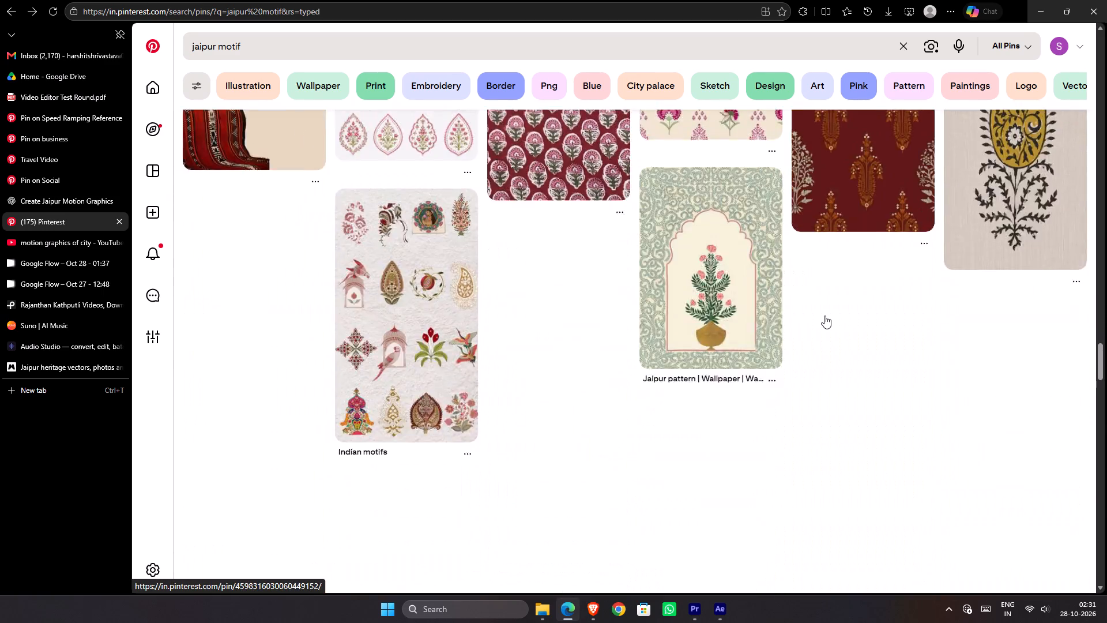
scroll(824, 316, down, 2)
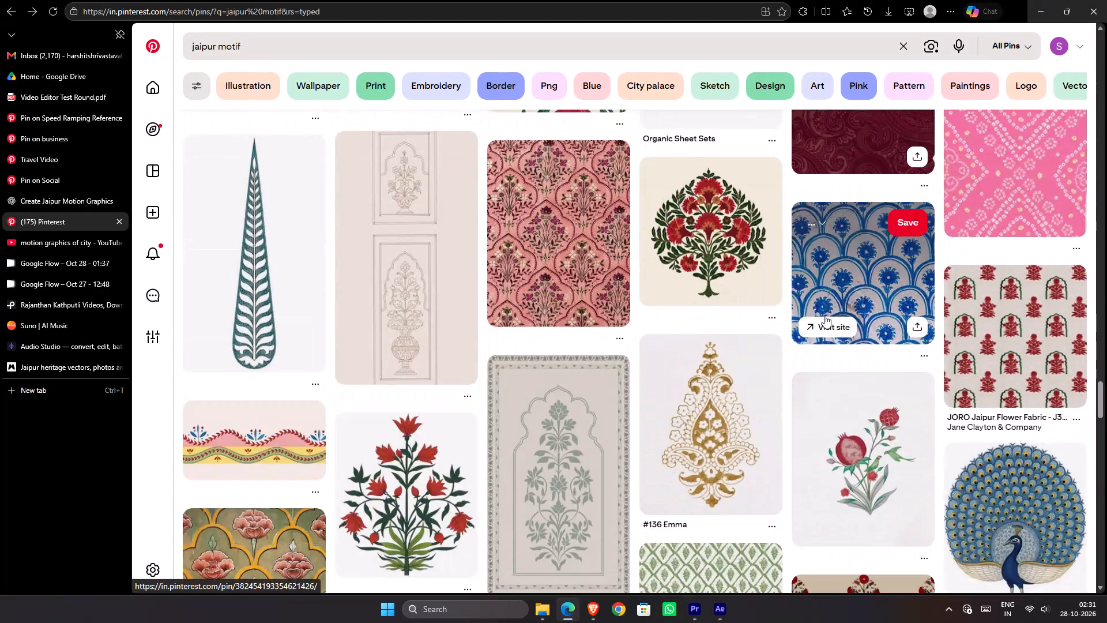
scroll(824, 316, up, 6)
scroll(882, 314, up, 11)
scroll(920, 303, down, 1)
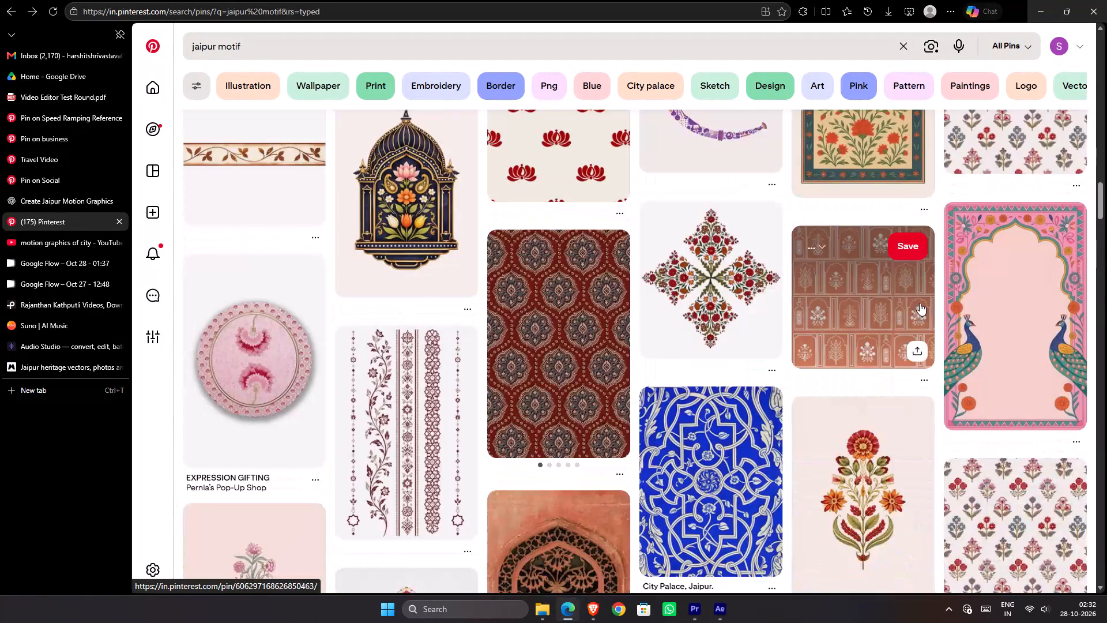
scroll(920, 302, up, 10)
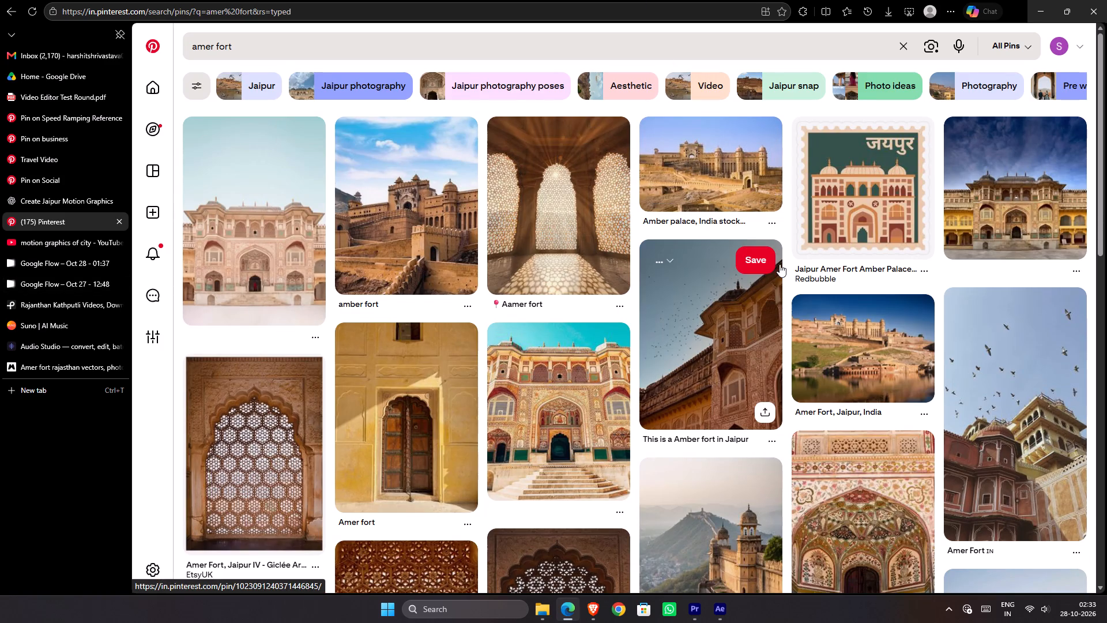
Browse the Pinterest "amer fort" results for illustrated fort artwork suitable for the Jaipur motion graphics.
scroll(605, 422, down, 1)
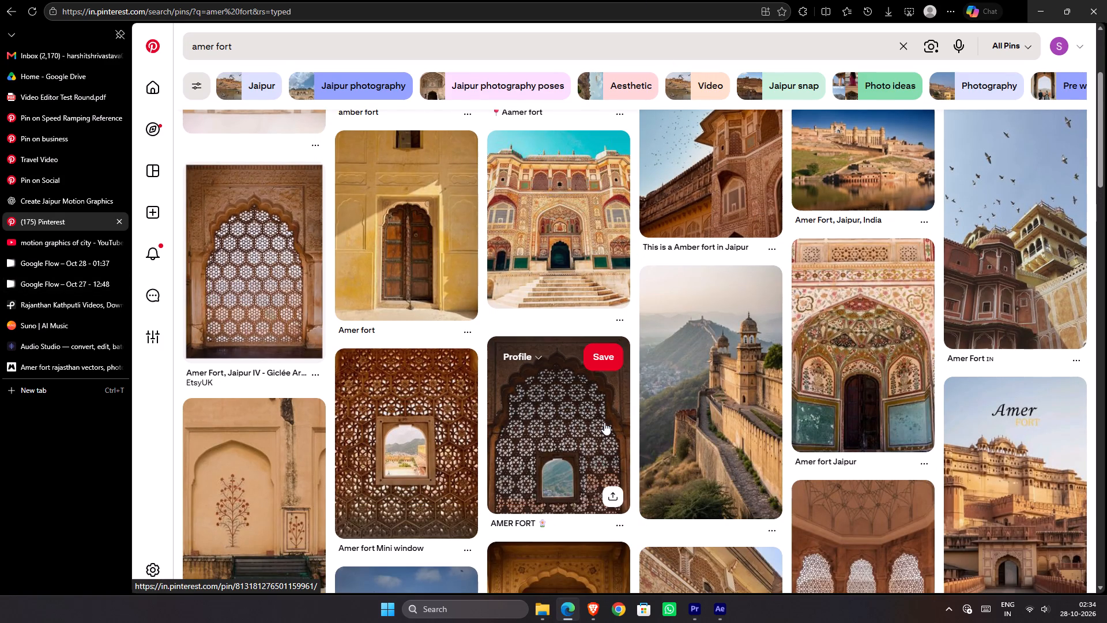
scroll(604, 422, down, 1)
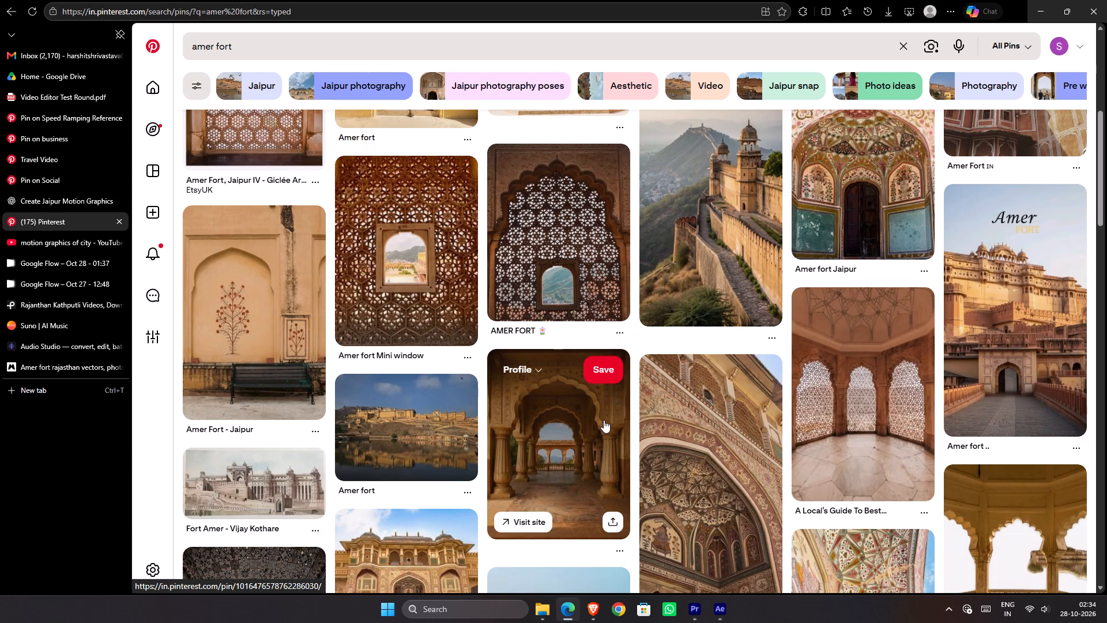
scroll(604, 420, down, 1)
scroll(606, 411, up, 1)
scroll(606, 411, down, 1)
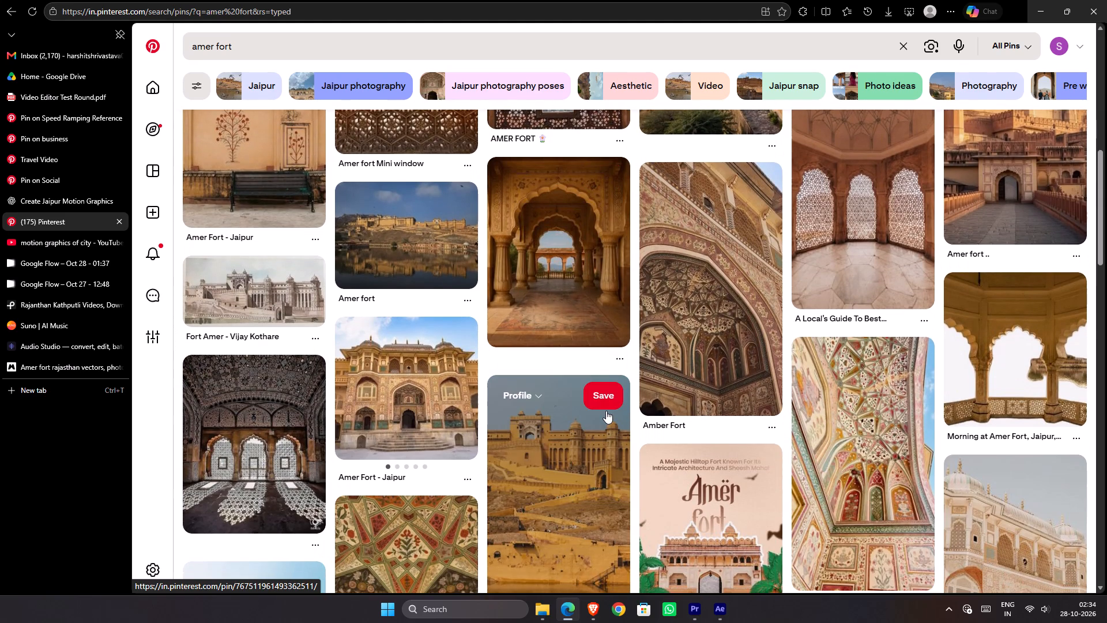
scroll(606, 408, up, 1)
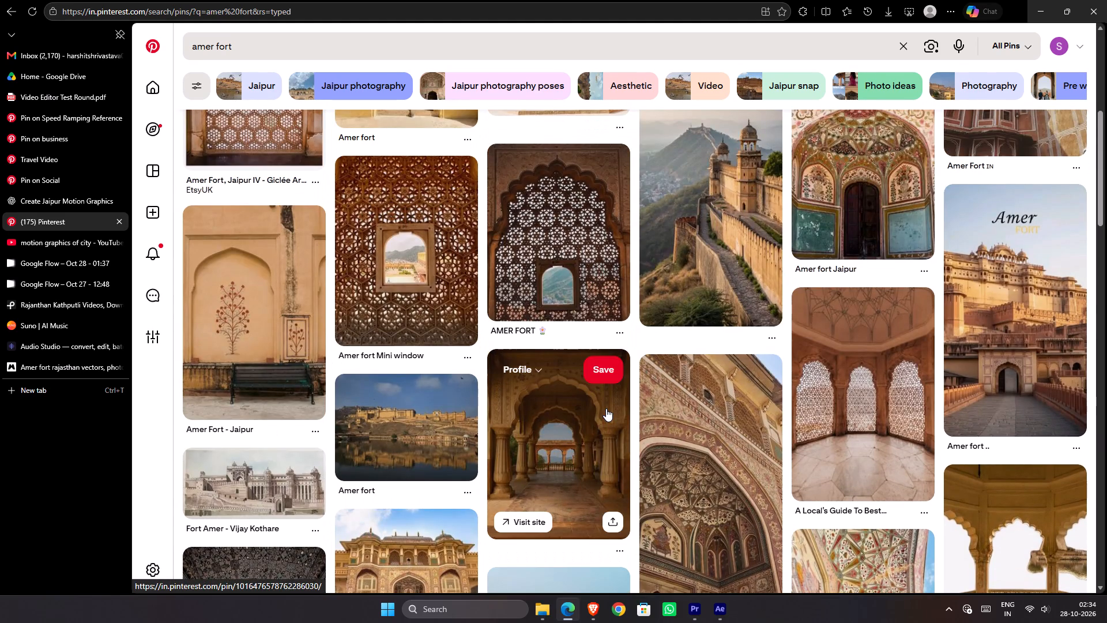
scroll(606, 408, down, 2)
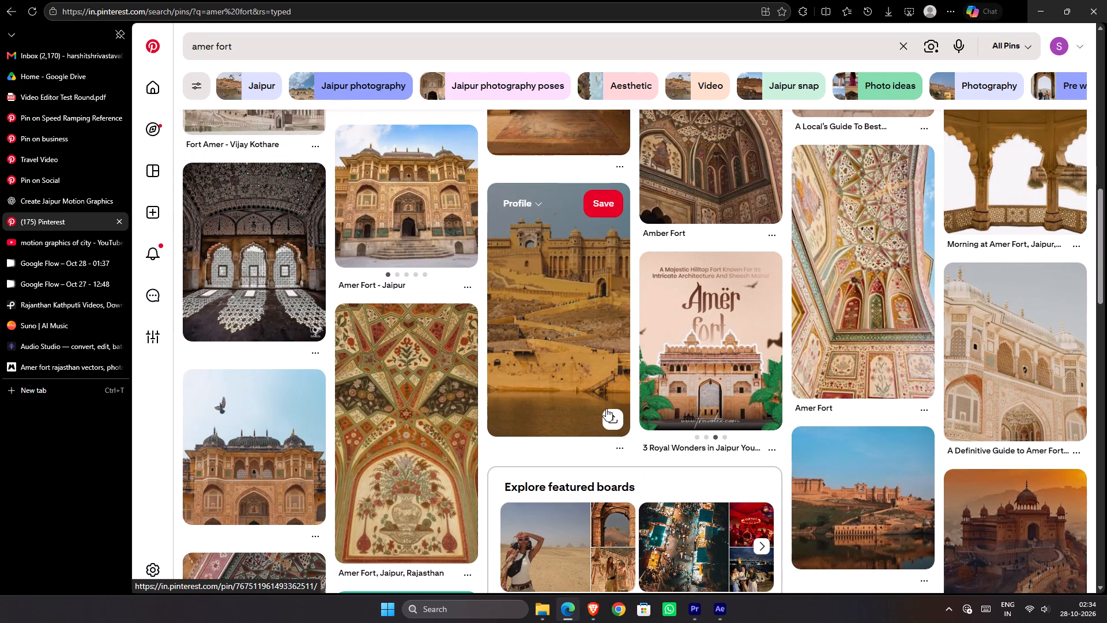
scroll(605, 408, down, 1)
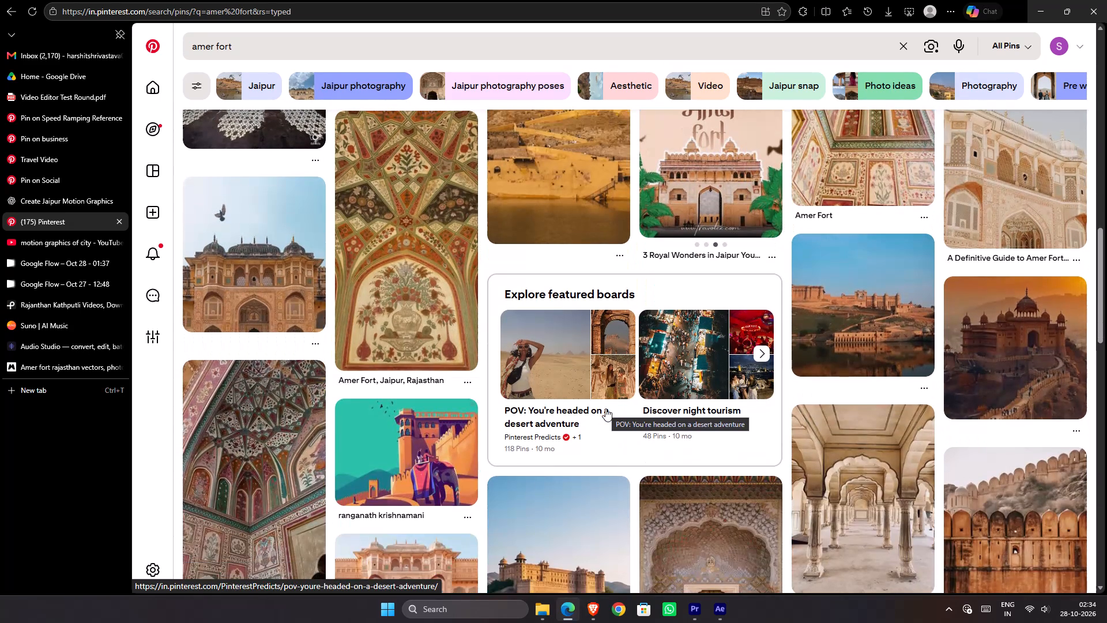
scroll(605, 408, down, 1)
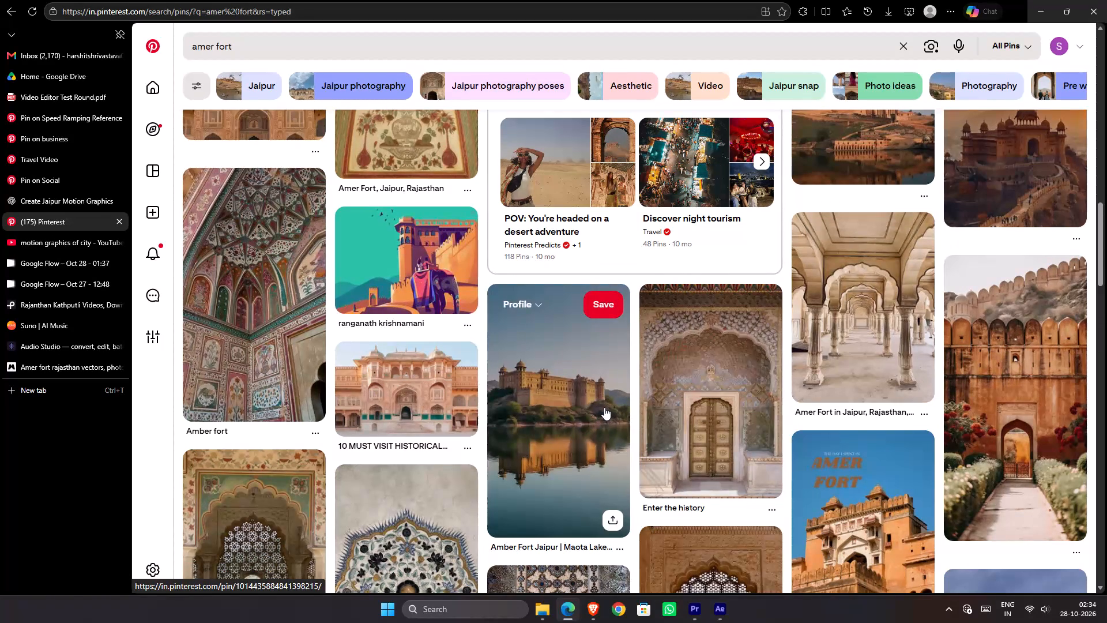
scroll(604, 407, down, 1)
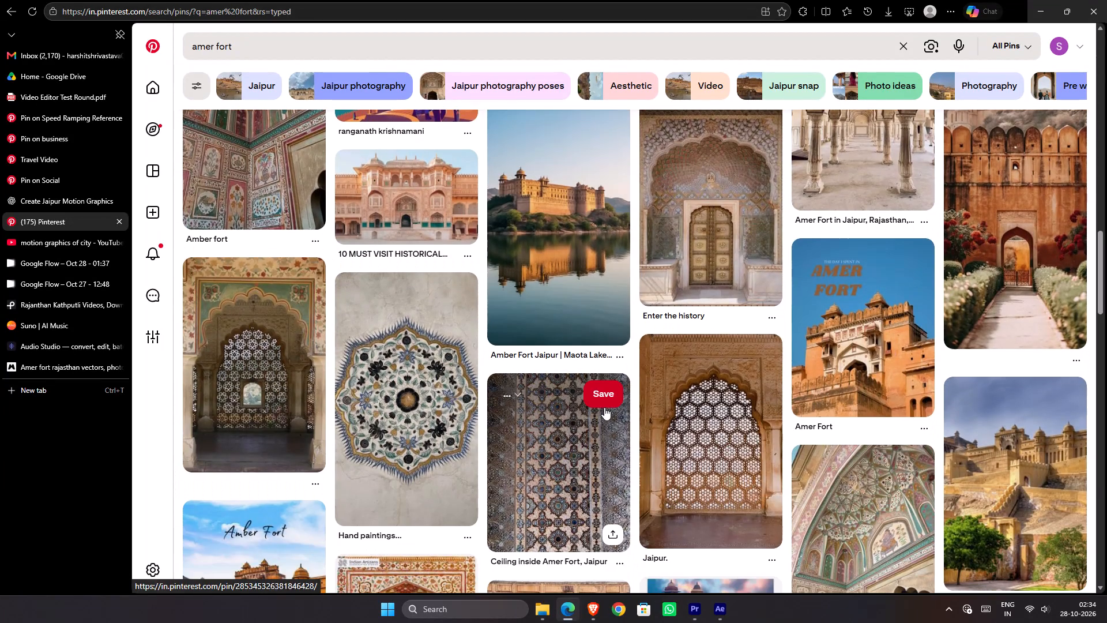
scroll(548, 398, up, 4)
scroll(548, 398, down, 2)
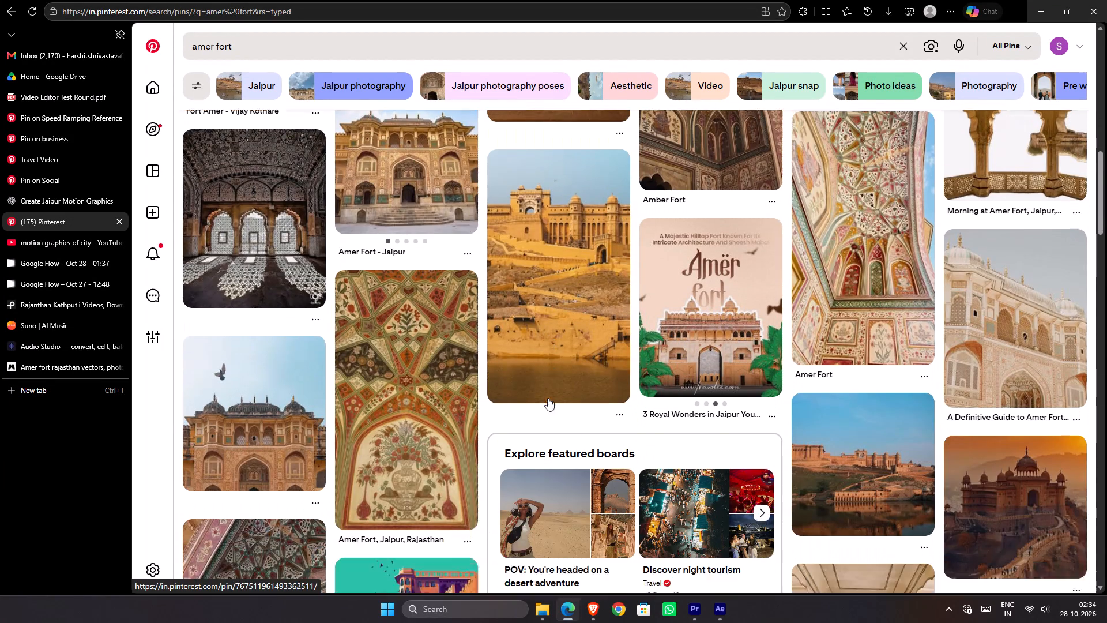
Open the illustrated orange fort with a decorated elephant against a teal sky and download its image.
click(445, 435)
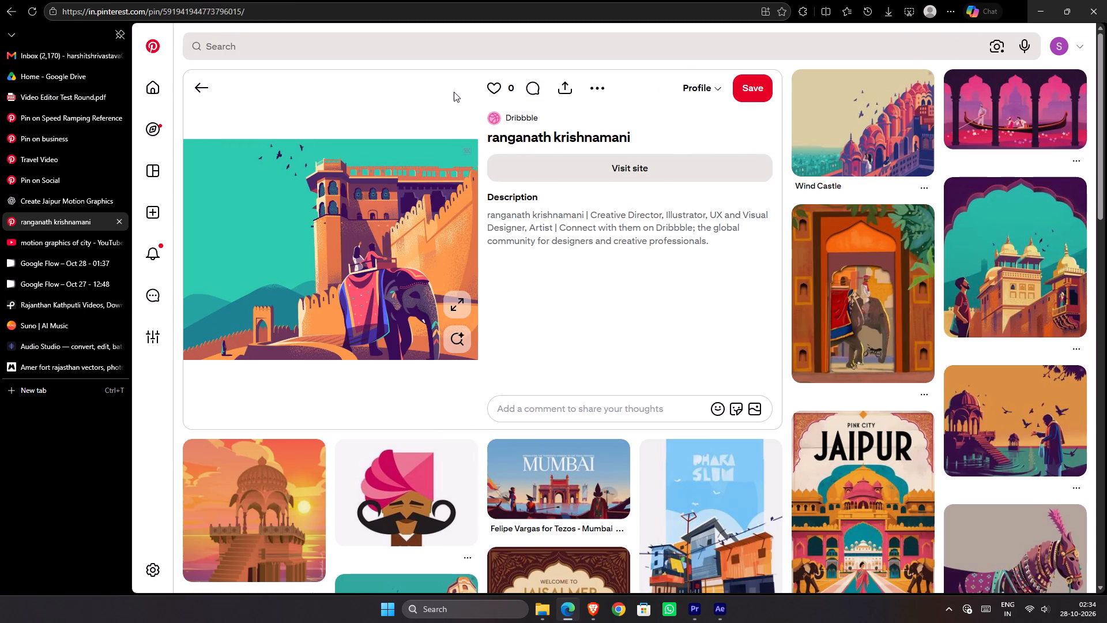
click(593, 101)
click(581, 121)
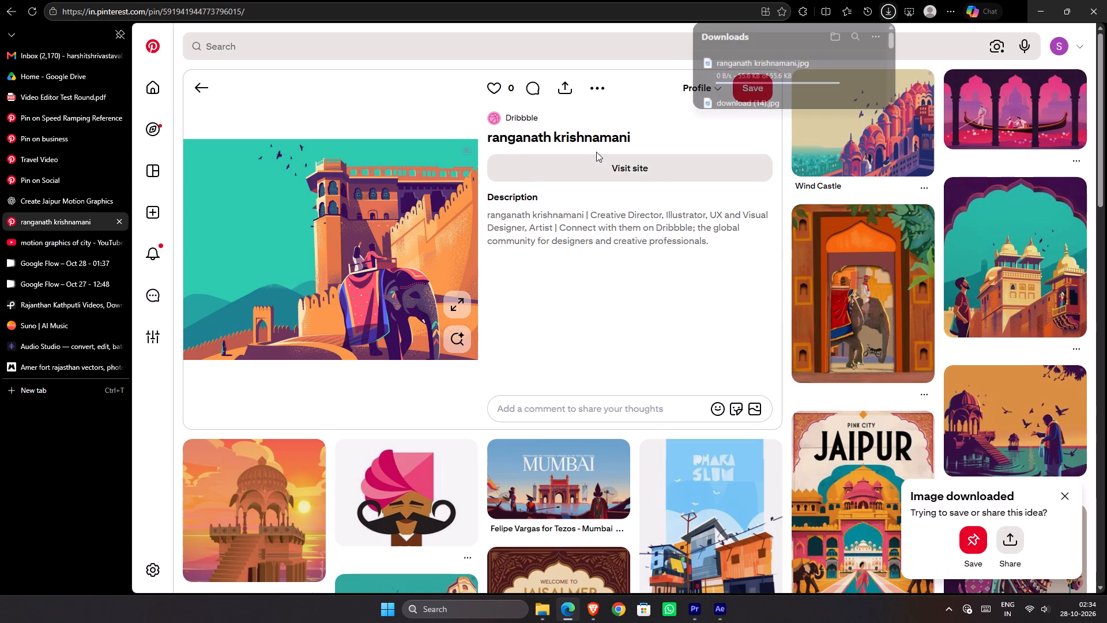
click(739, 272)
click(611, 272)
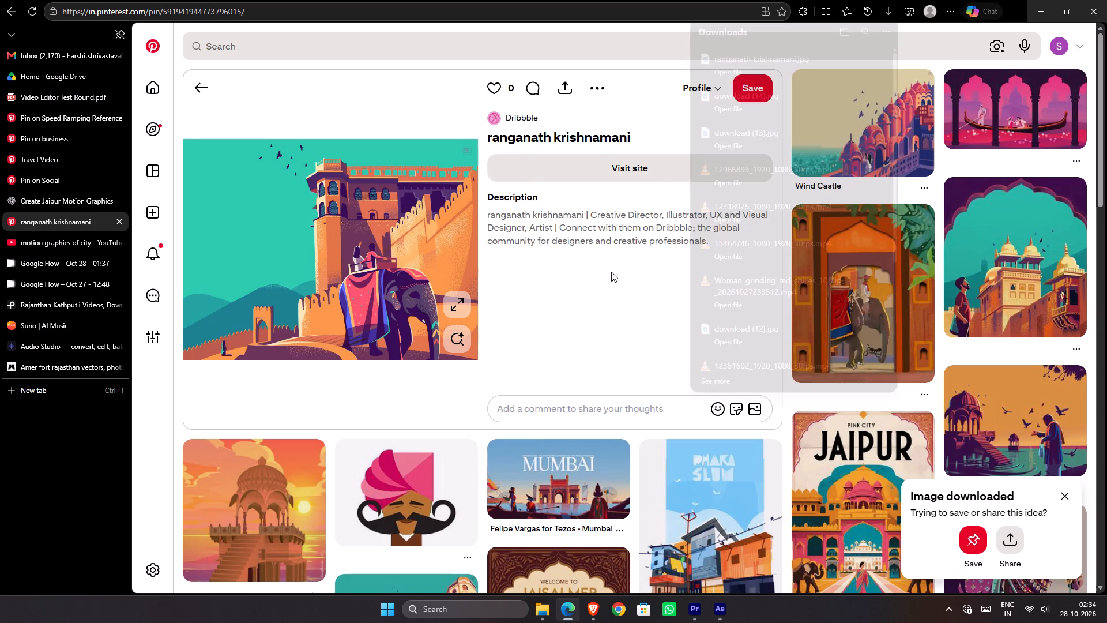
Examine the related pins below the elephant and fort illustration for more Jaipur and Rajasthan artwork.
scroll(611, 272, down, 1)
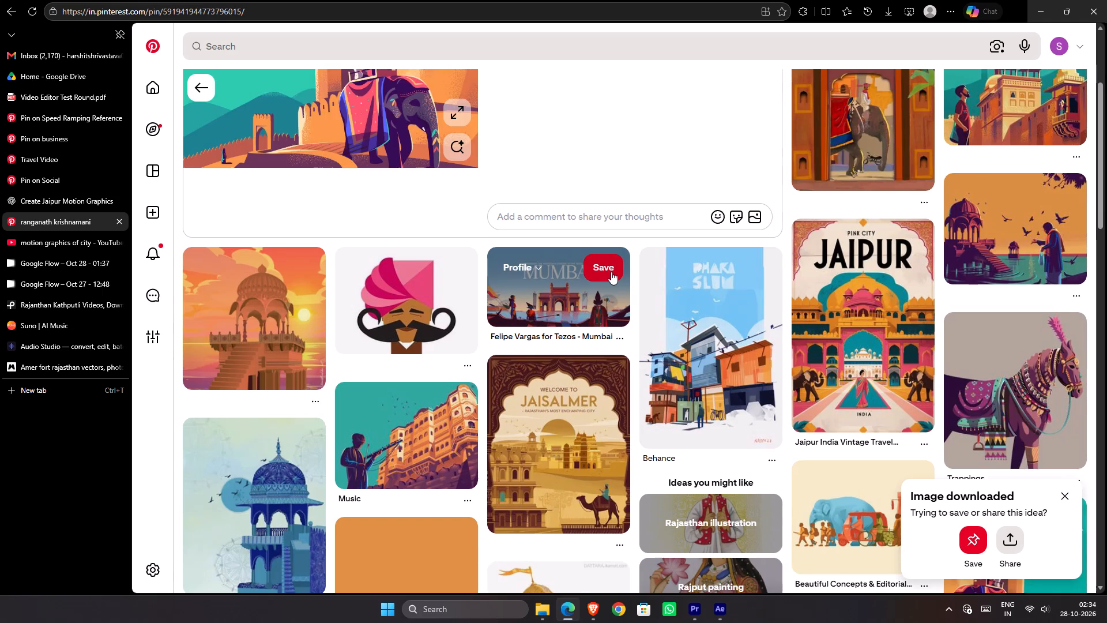
scroll(611, 272, down, 4)
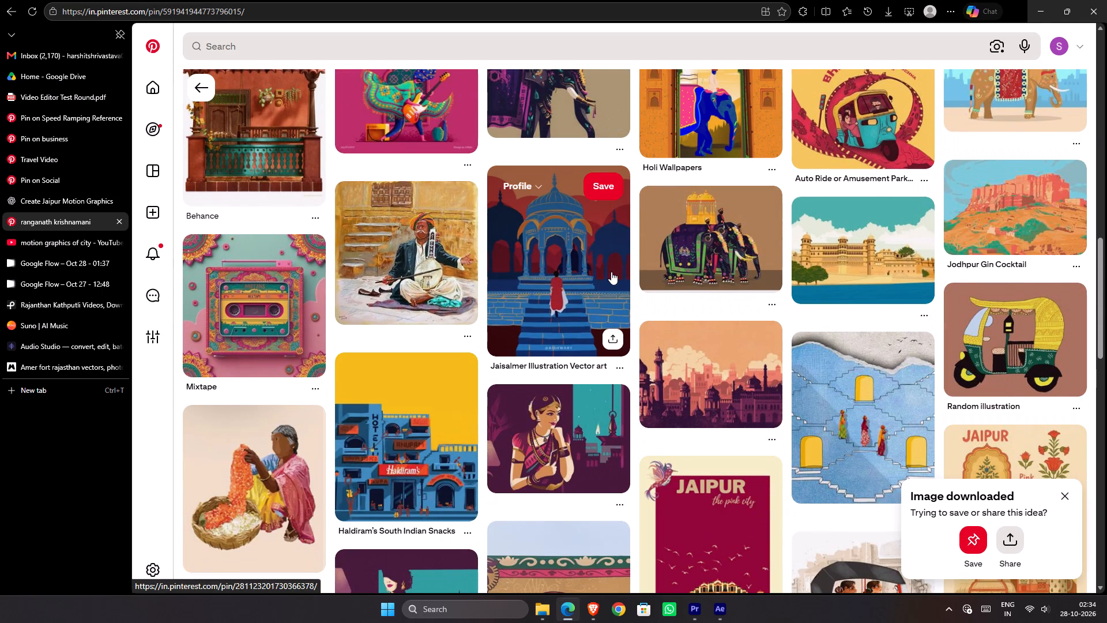
scroll(611, 272, down, 2)
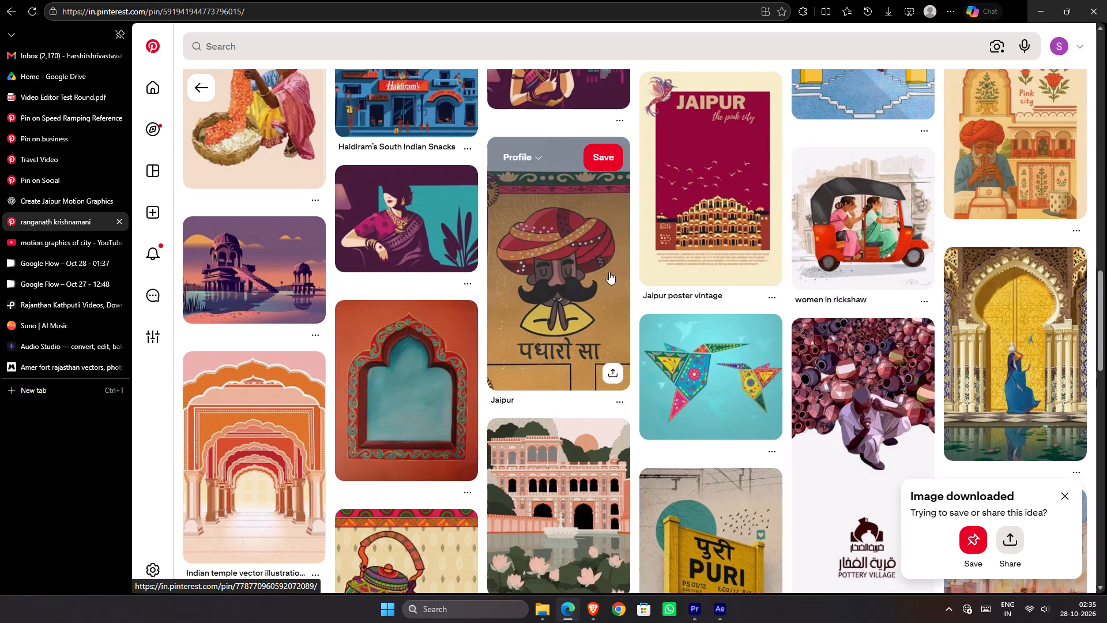
scroll(609, 272, down, 2)
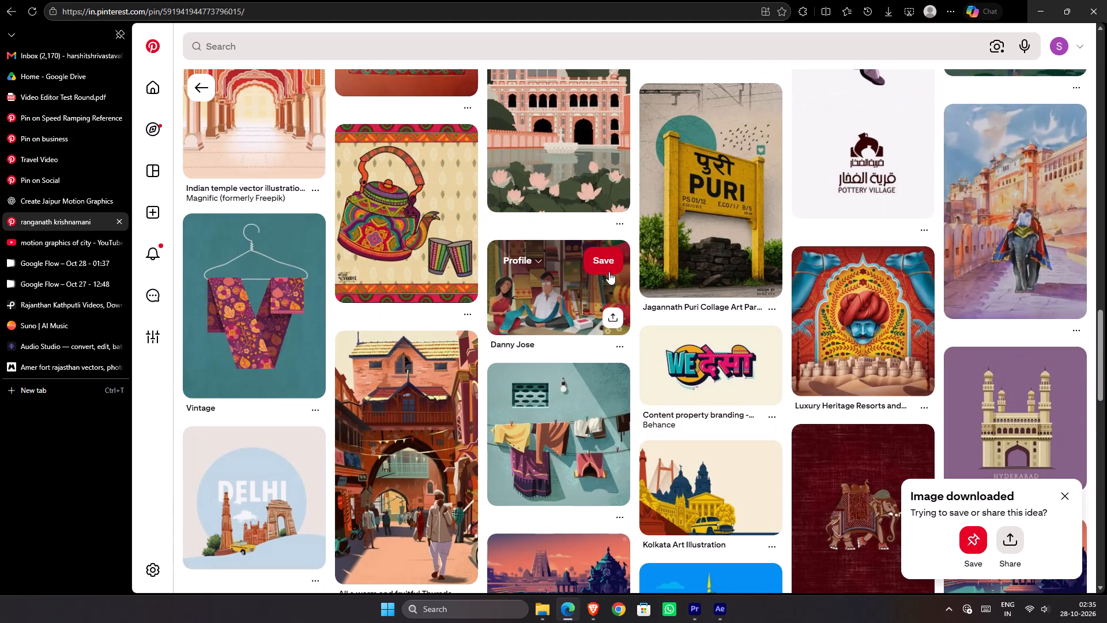
scroll(609, 272, down, 1)
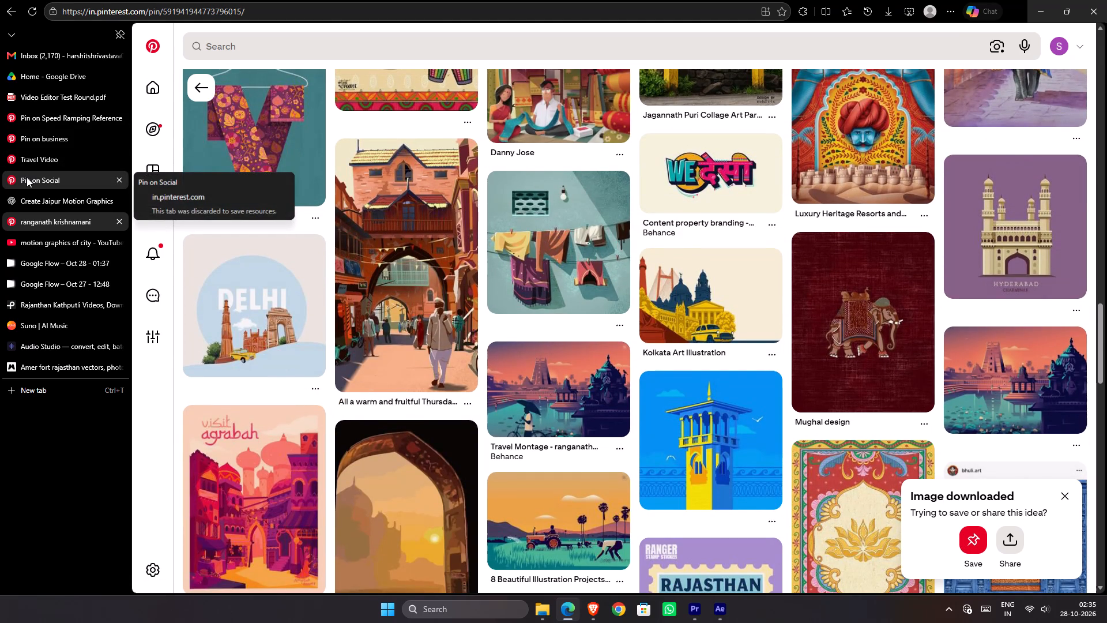
scroll(252, 258, down, 2)
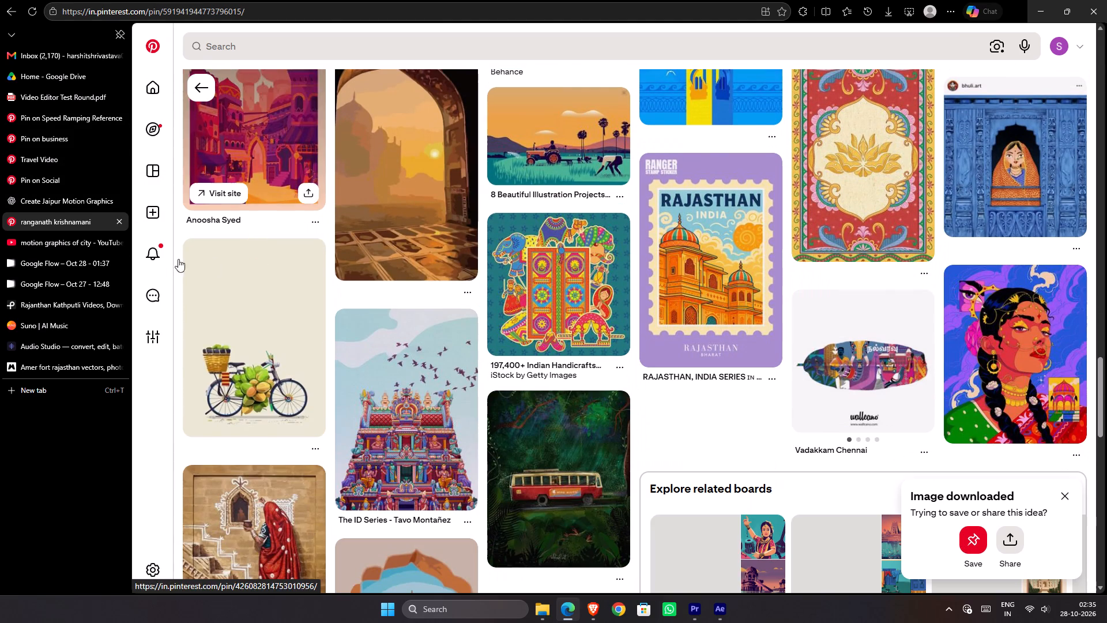
Switch to YouTube's home feed and play the Short captioned "Your brain has a GLITCH!".
click(70, 243)
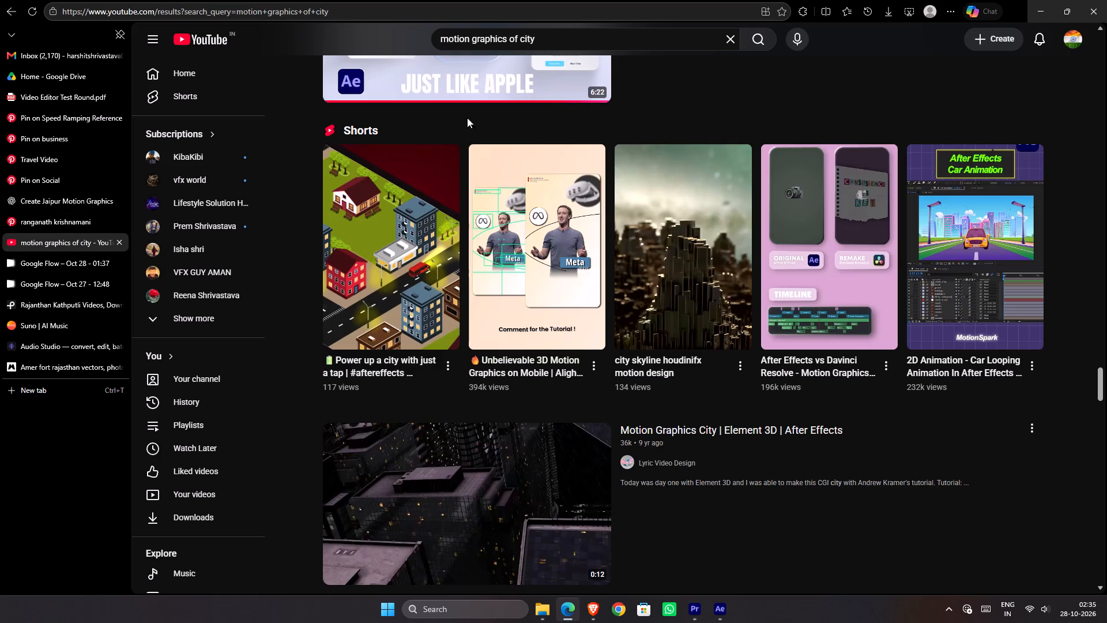
click(231, 73)
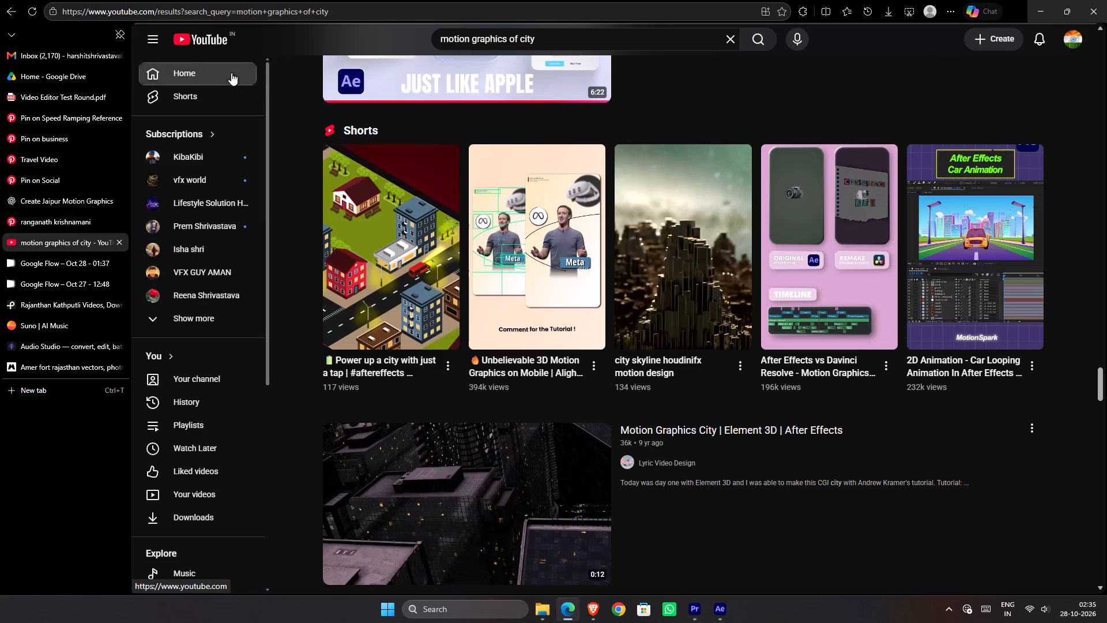
click(735, 37)
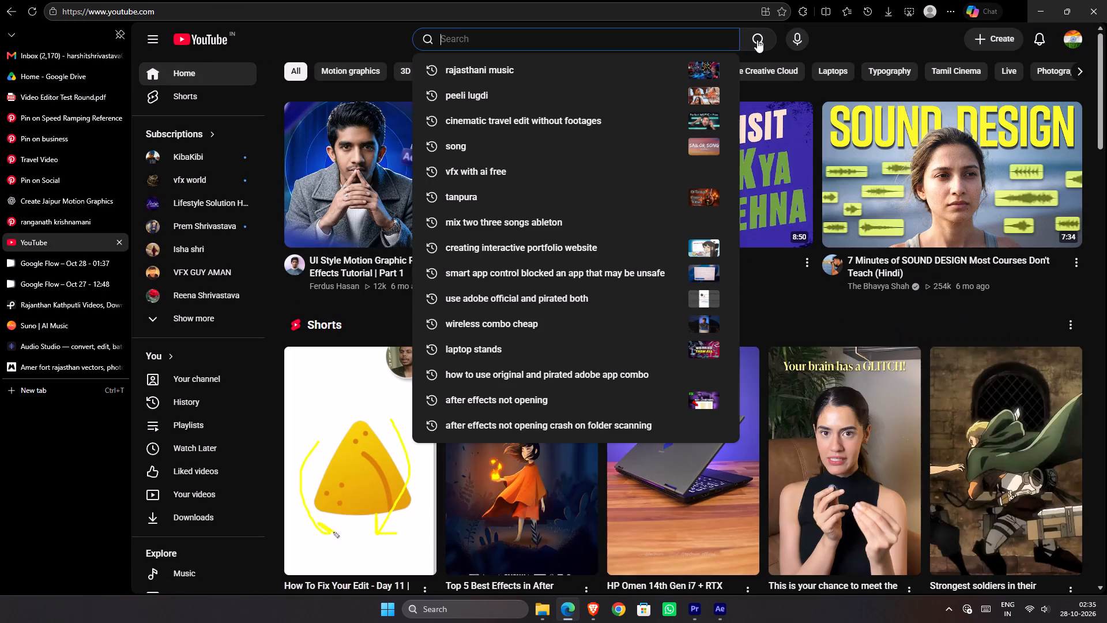
click(819, 44)
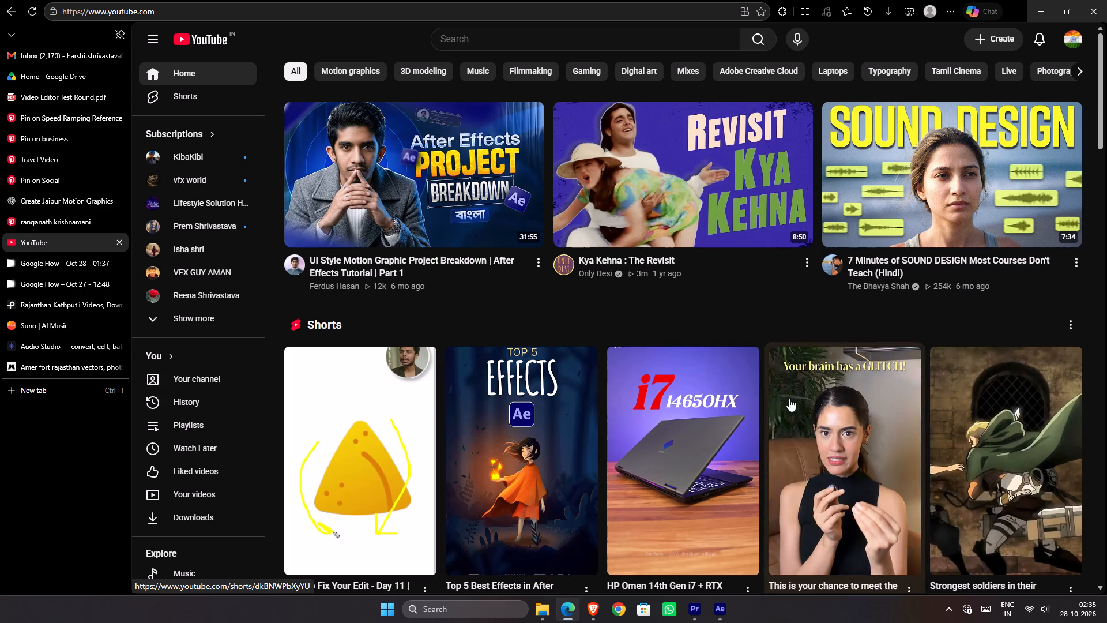
click(830, 432)
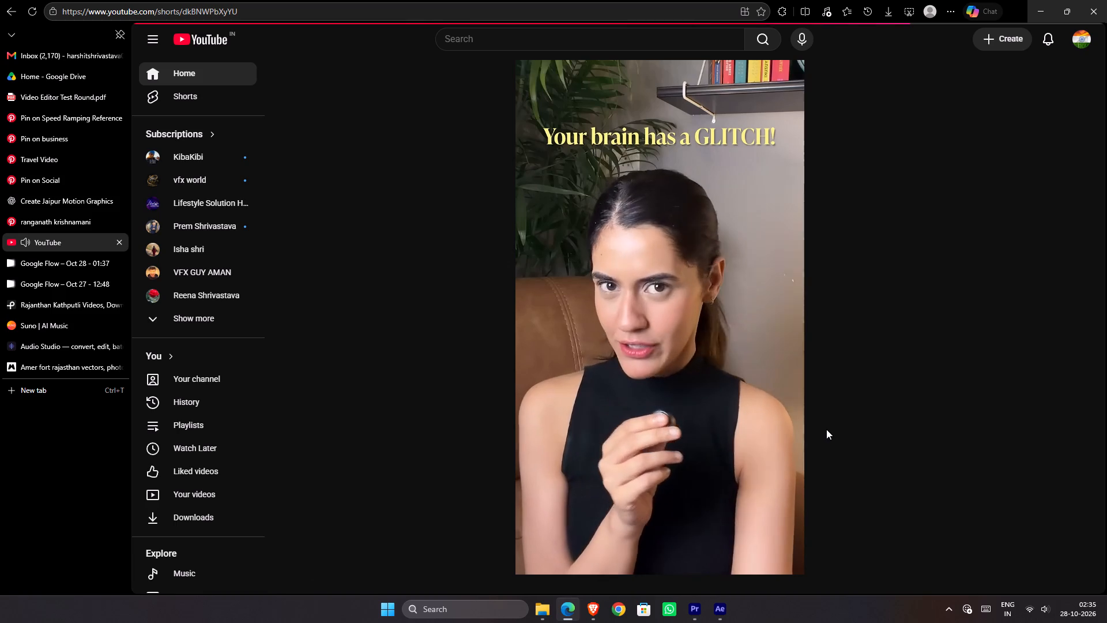